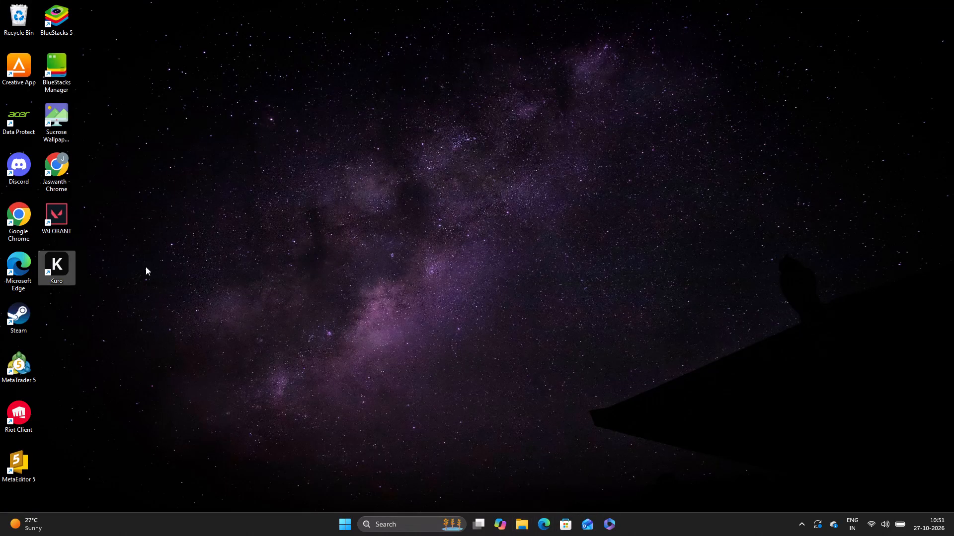
Open Google Chrome and search Google for fx replay.
{"action": "double_click", "coordinate": [51, 169]}
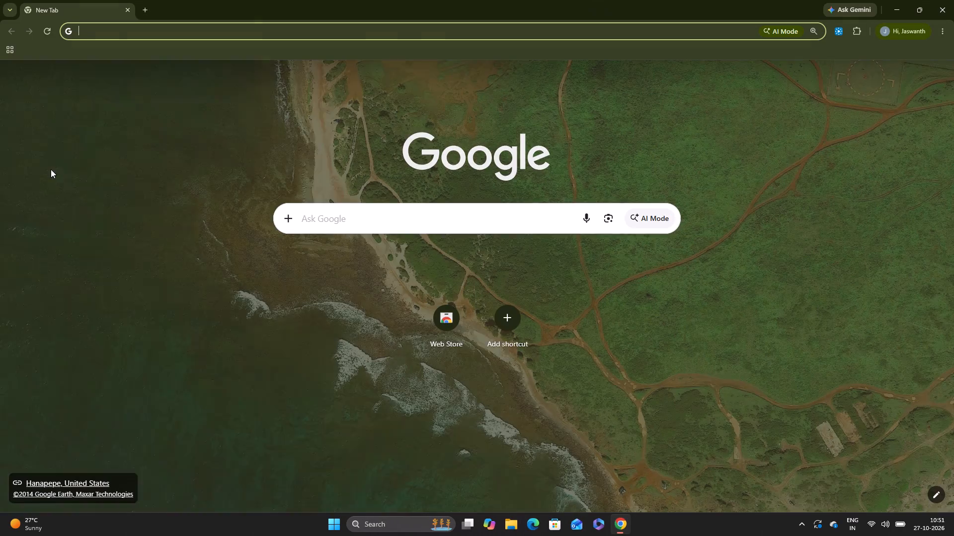
{"action": "left_click", "coordinate": [388, 211]}
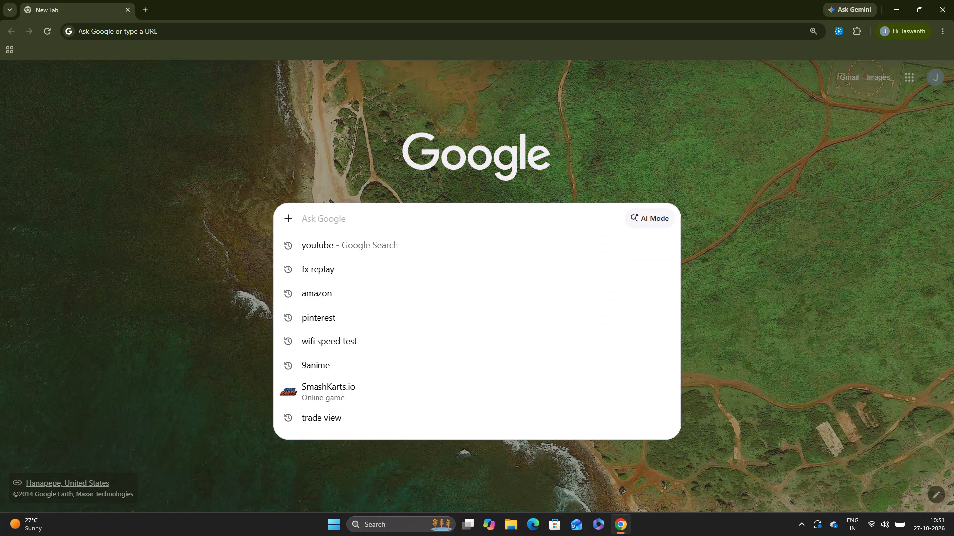
{"action": "left_click", "coordinate": [329, 269]}
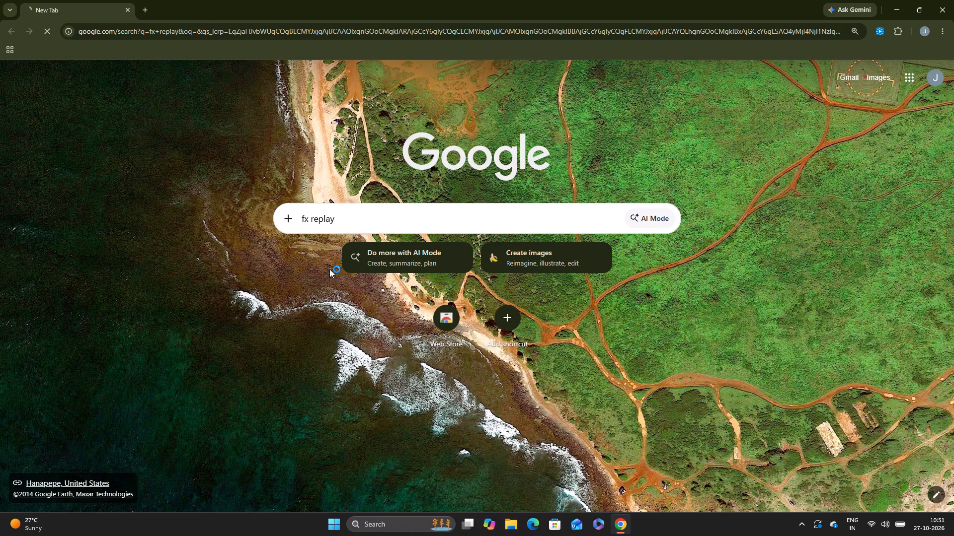
Search Google for trading view in a new tab and open the TradingView India site.
{"action": "left_click", "coordinate": [144, 7]}
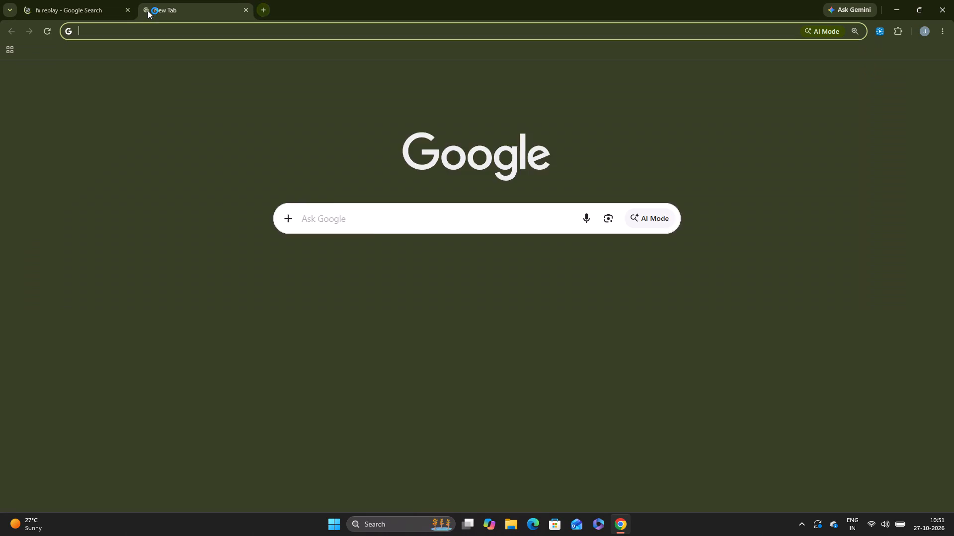
{"action": "left_click", "coordinate": [350, 223]}
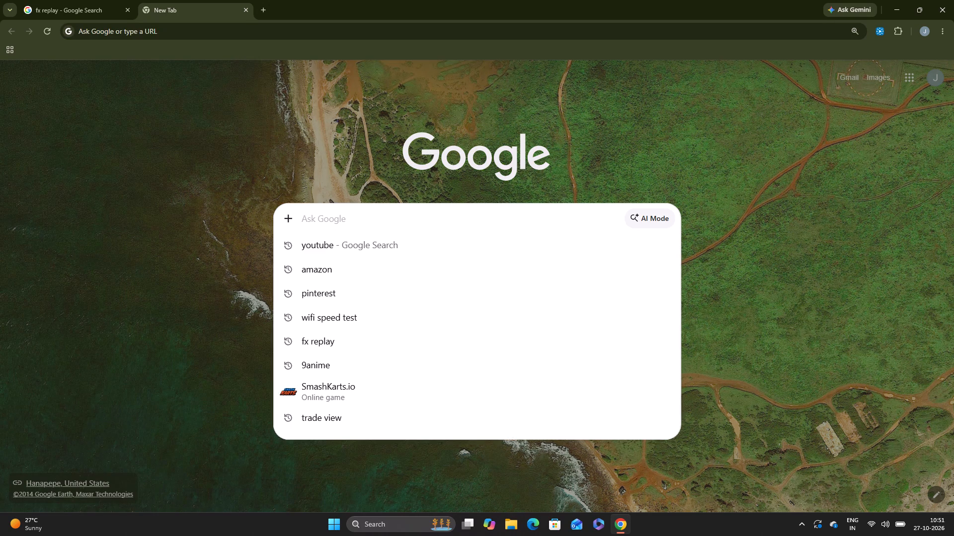
{"action": "type", "text": "trading view"}
{"action": "key", "text": "Return"}
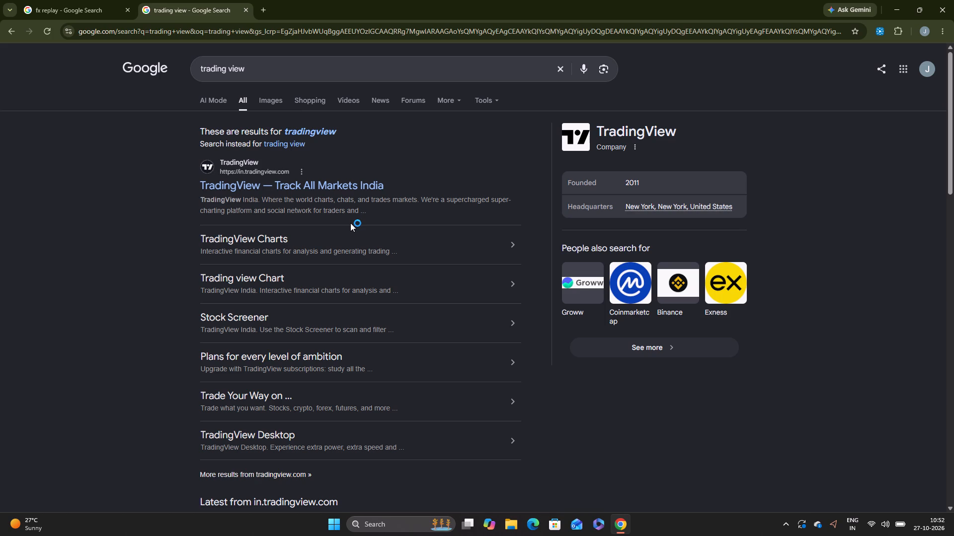
{"action": "double_click", "coordinate": [329, 180]}
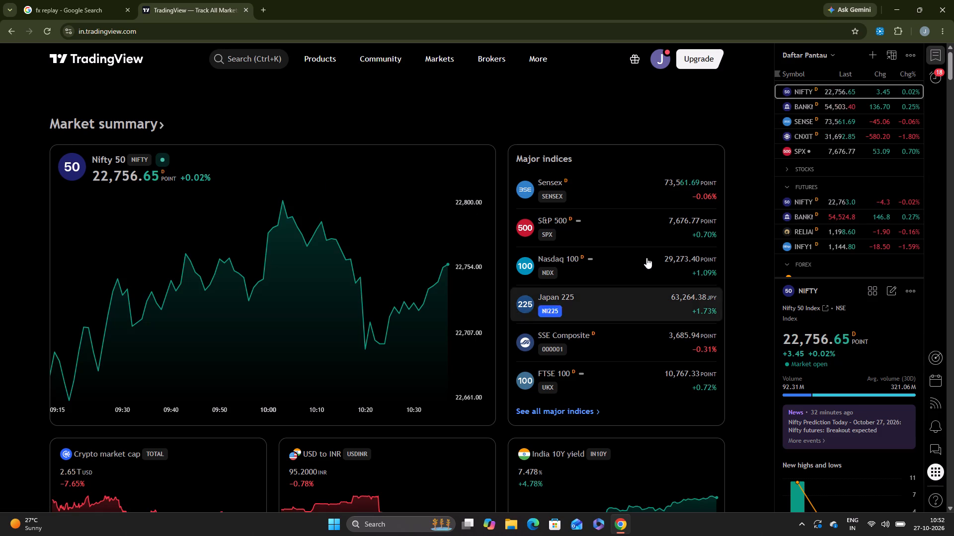
Select the OANDA XAUUSD gold symbol in the watchlist and open its full chart.
{"action": "scroll", "coordinate": [839, 163], "scroll_direction": "down", "scroll_amount": 4}
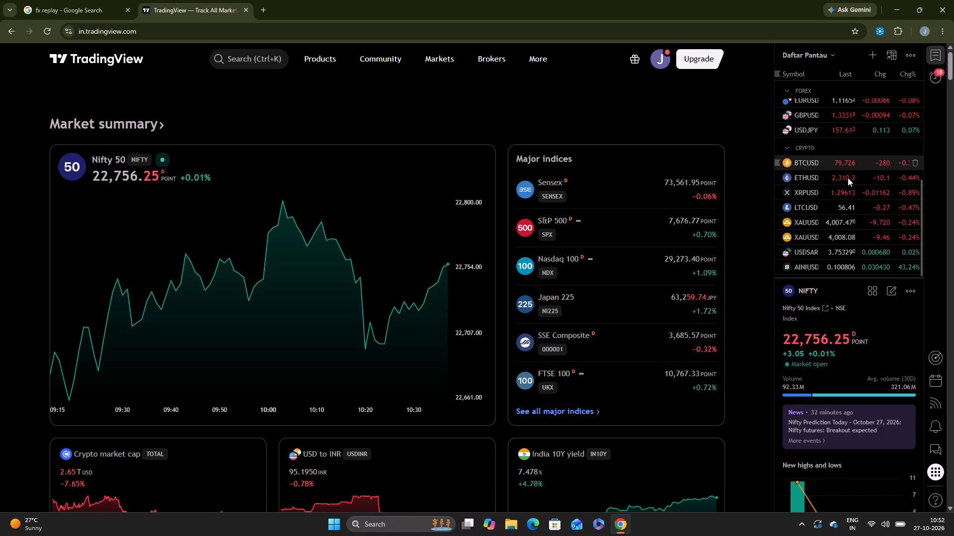
{"action": "double_click", "coordinate": [835, 225]}
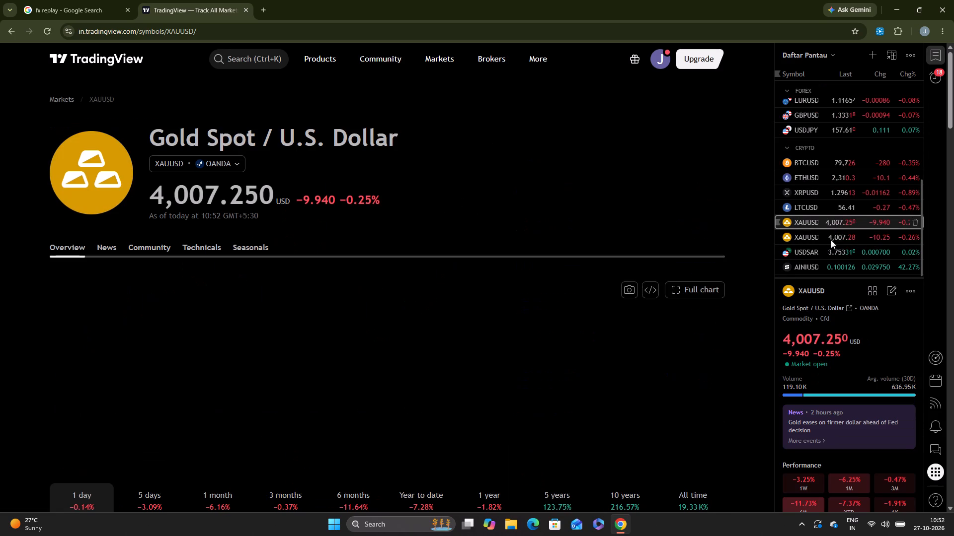
{"action": "left_click", "coordinate": [687, 291]}
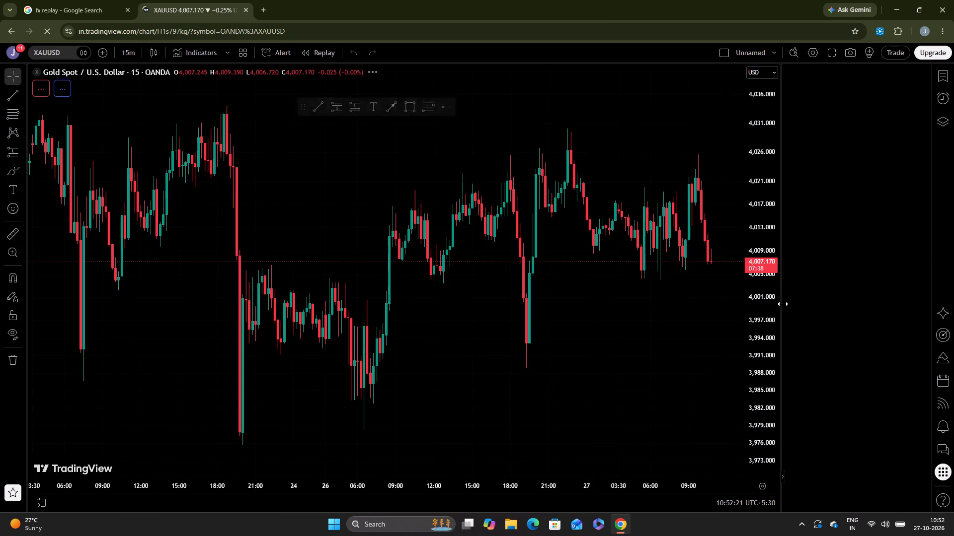
Show the gold chart in full screen and set its time interval to 1 hour.
{"action": "left_click_drag", "start_coordinate": [630, 277], "coordinate": [612, 331]}
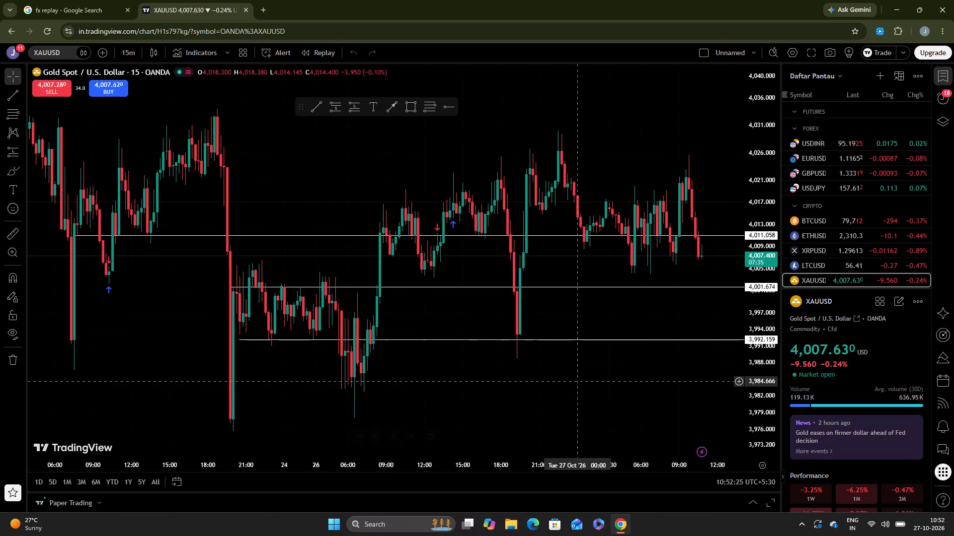
{"action": "left_click_drag", "start_coordinate": [576, 381], "coordinate": [430, 362]}
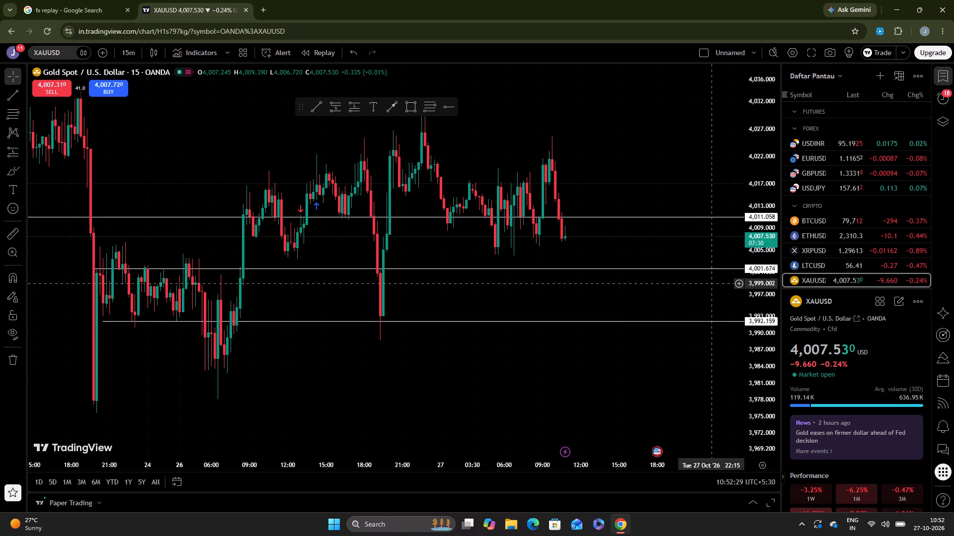
{"action": "key", "text": "F11"}
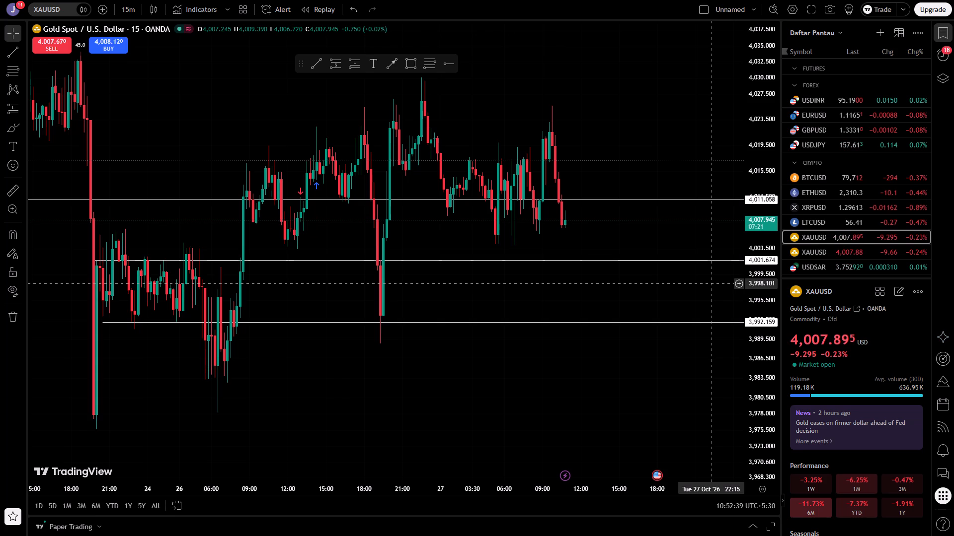
{"action": "left_click", "coordinate": [129, 7]}
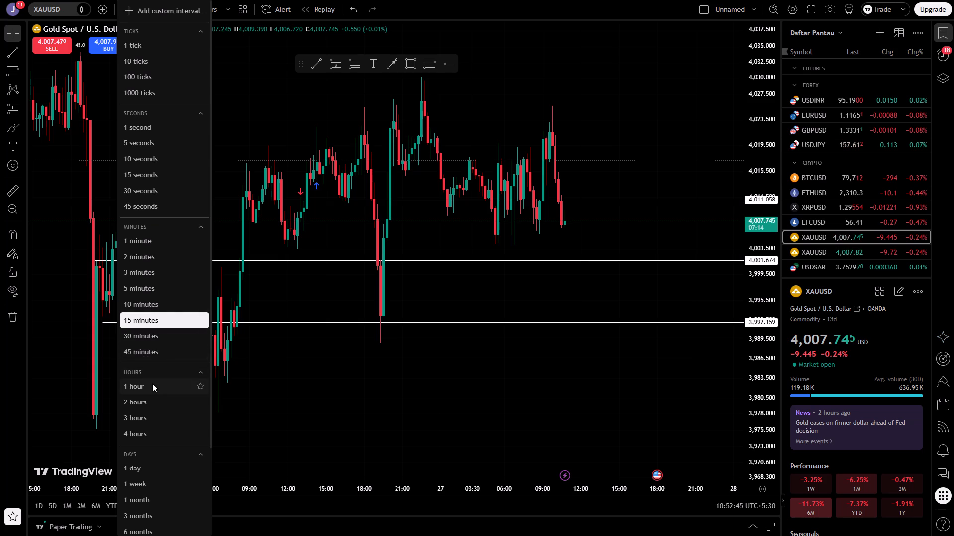
{"action": "left_click", "coordinate": [140, 389]}
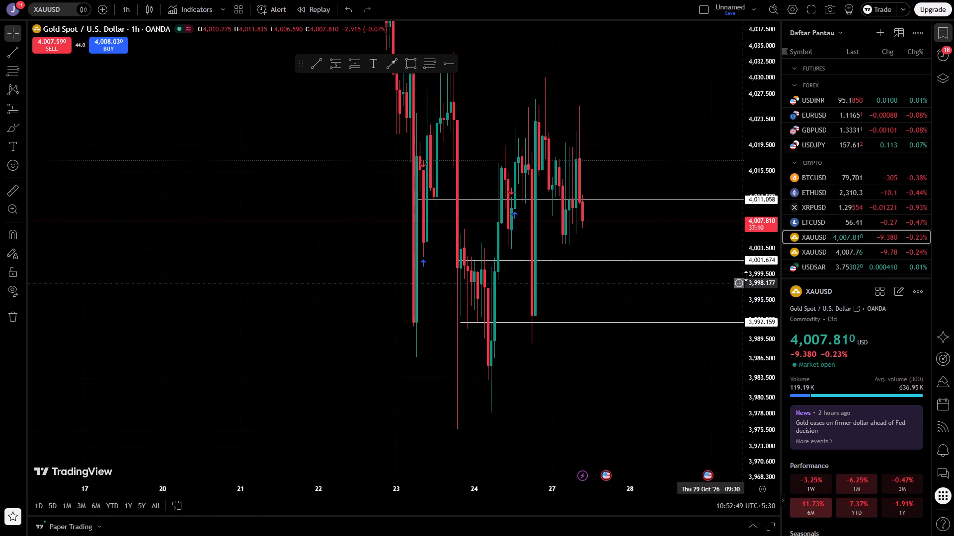
Hide the surrounding panels so the hourly gold chart fills the whole screen.
{"action": "left_click_drag", "start_coordinate": [764, 257], "coordinate": [744, 408]}
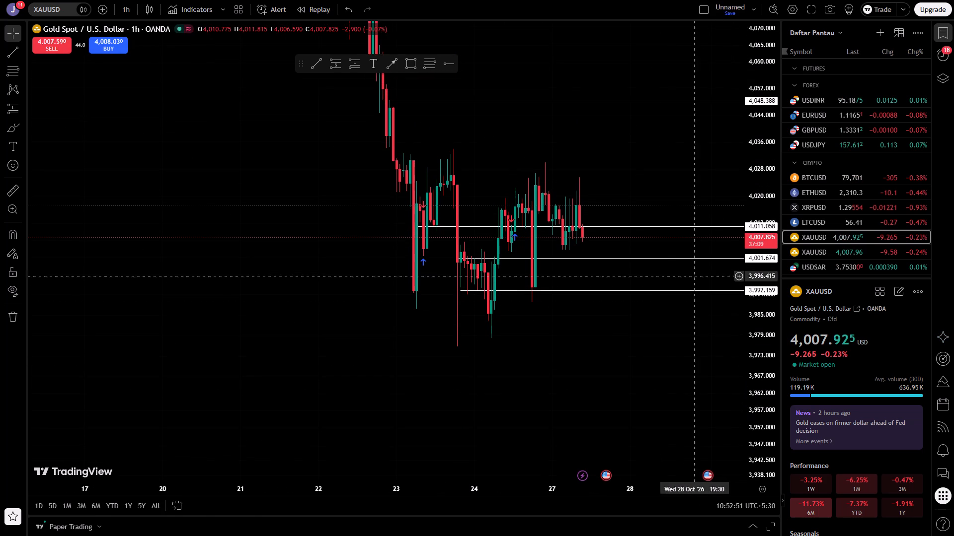
{"action": "key", "text": "F11"}
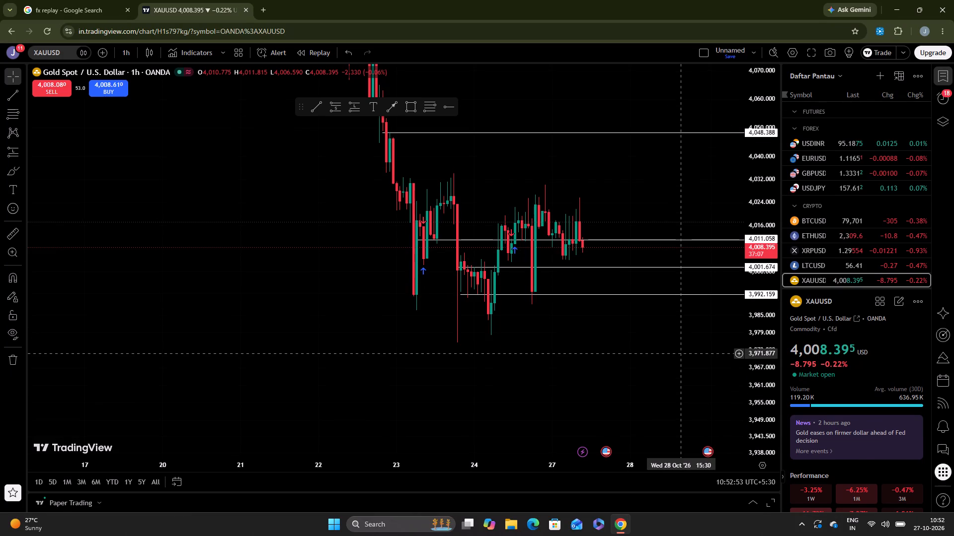
{"action": "key", "text": "F11"}
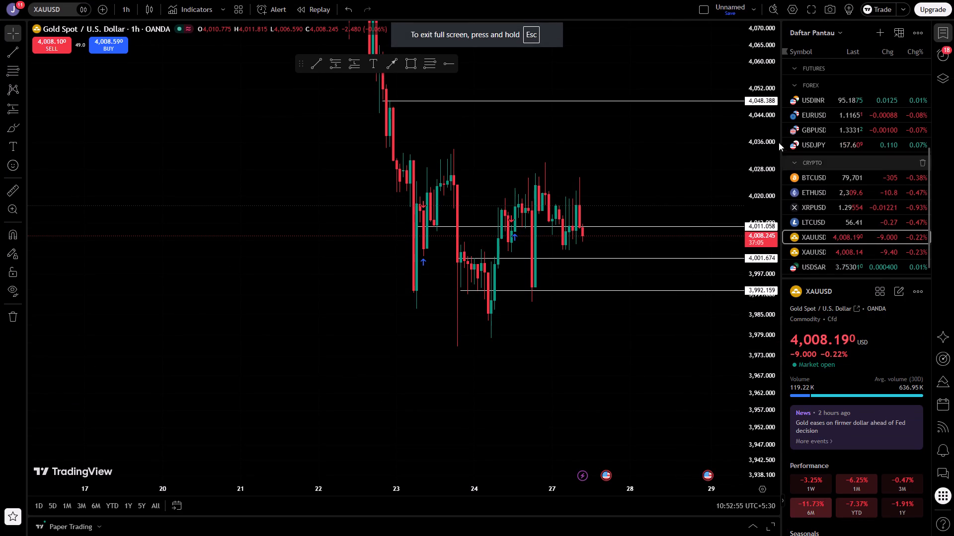
{"action": "left_click", "coordinate": [818, 6]}
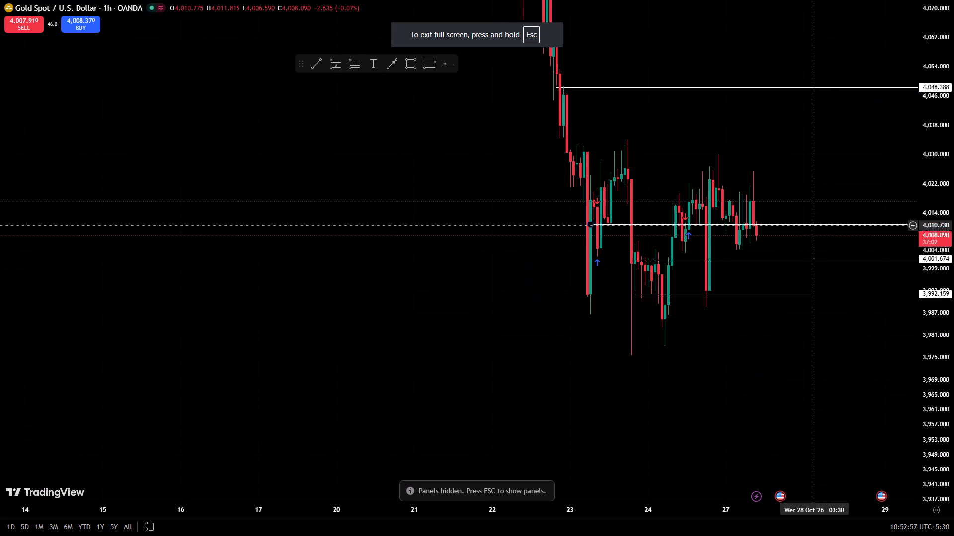
Turn on the bid and ask lines in the chart's price scale settings.
{"action": "left_click", "coordinate": [925, 180]}
{"action": "left_click_drag", "start_coordinate": [925, 180], "coordinate": [920, 359]}
{"action": "left_click", "coordinate": [936, 510]}
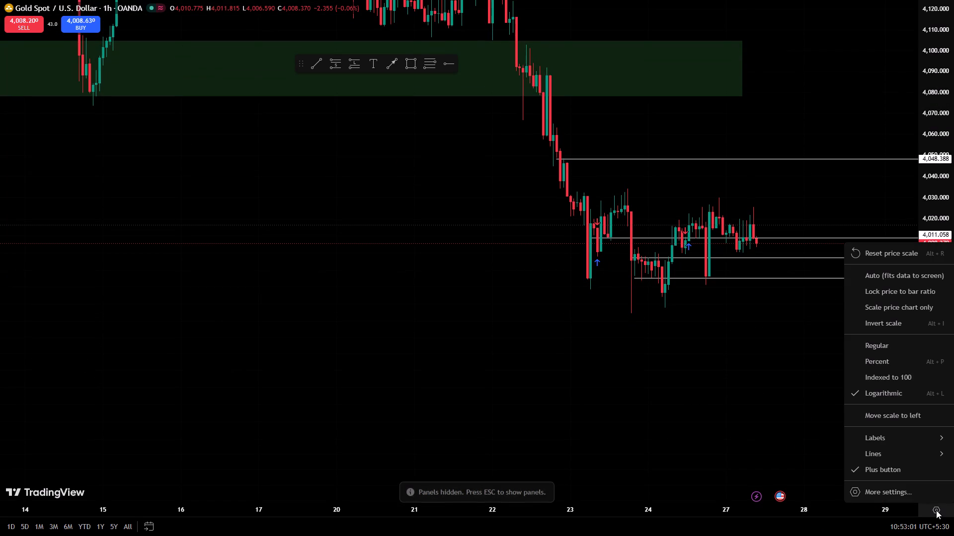
{"action": "left_click", "coordinate": [911, 461]}
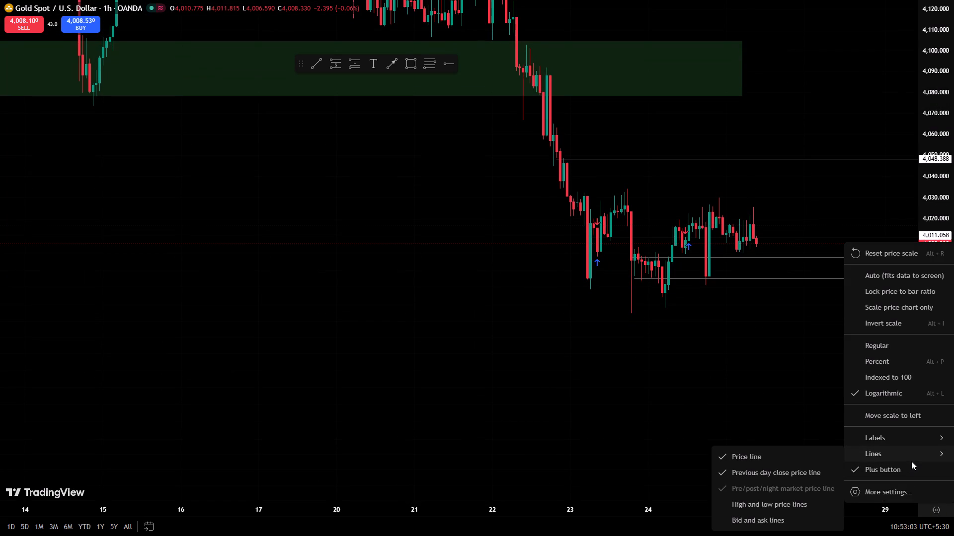
{"action": "right_click", "coordinate": [791, 519]}
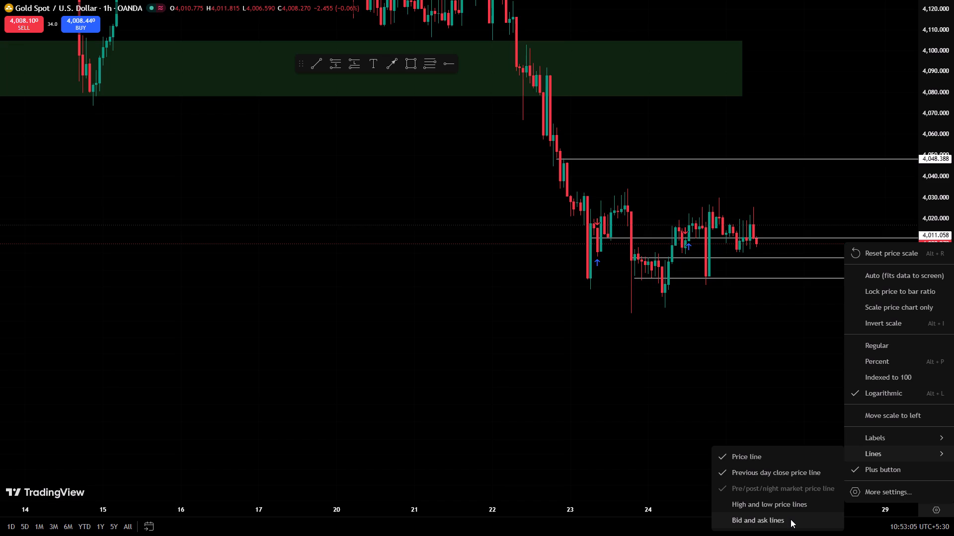
{"action": "left_click", "coordinate": [791, 519]}
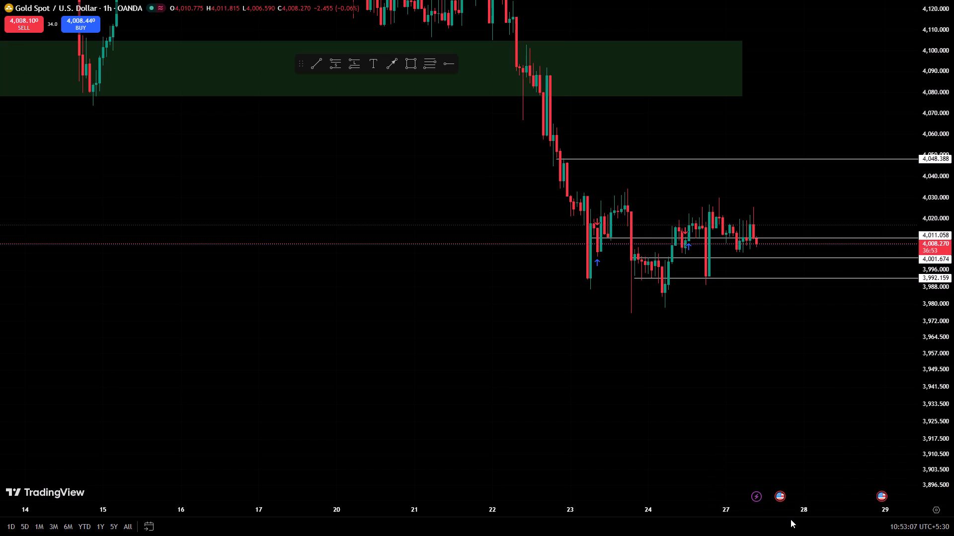
Delete the four white horizontal level lines at 4,048.388, 4,011.058, 3,992.159 and 4,001.674 from the chart.
{"action": "left_click_drag", "start_coordinate": [790, 335], "coordinate": [747, 362]}
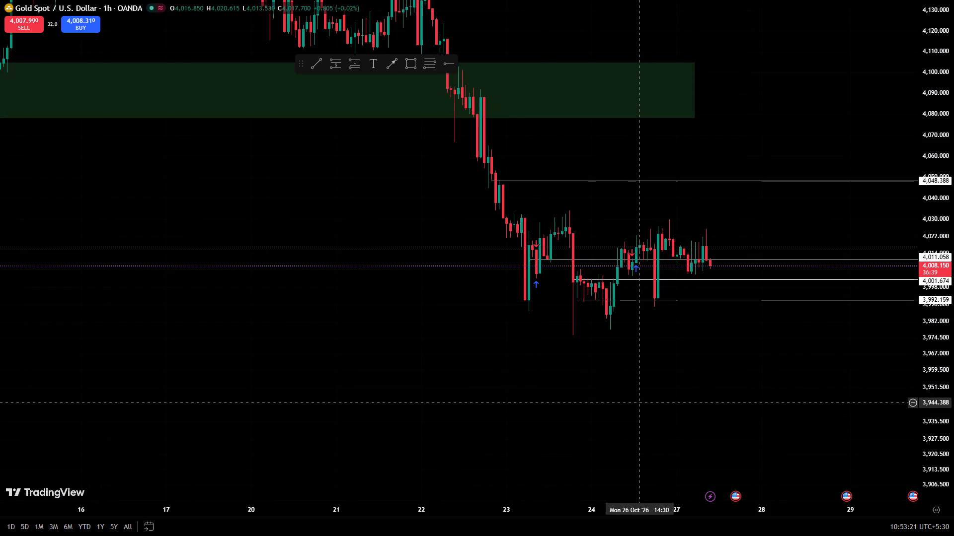
{"action": "left_click", "coordinate": [579, 184]}
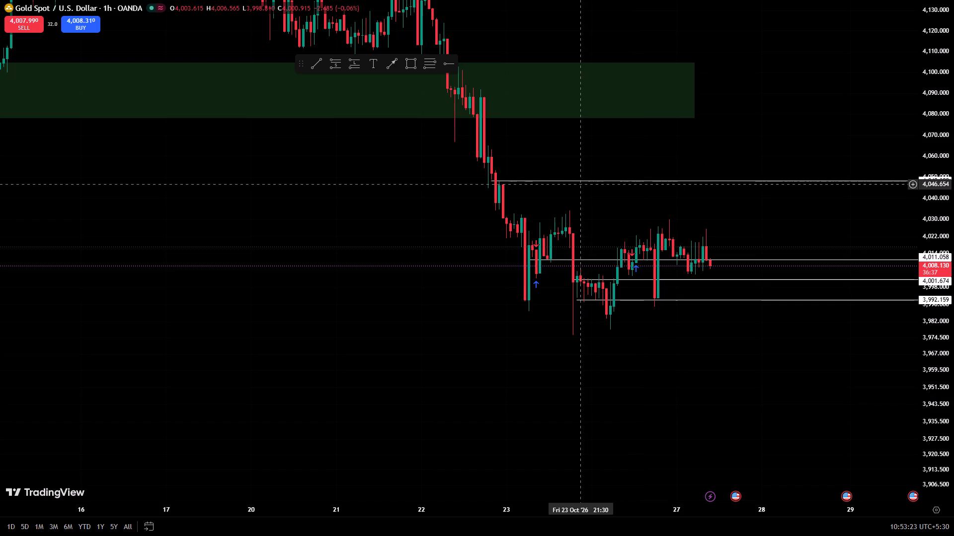
{"action": "left_click", "coordinate": [579, 180]}
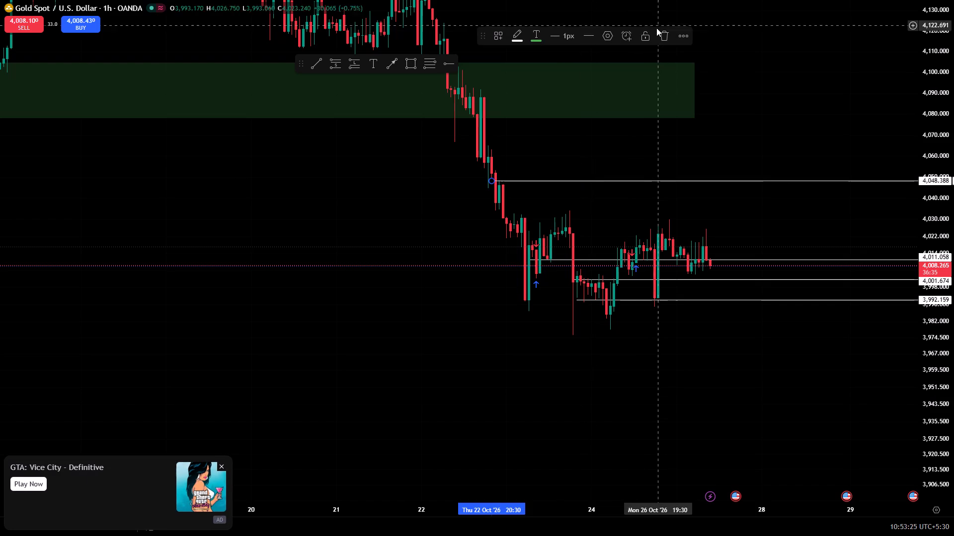
{"action": "left_click", "coordinate": [659, 33]}
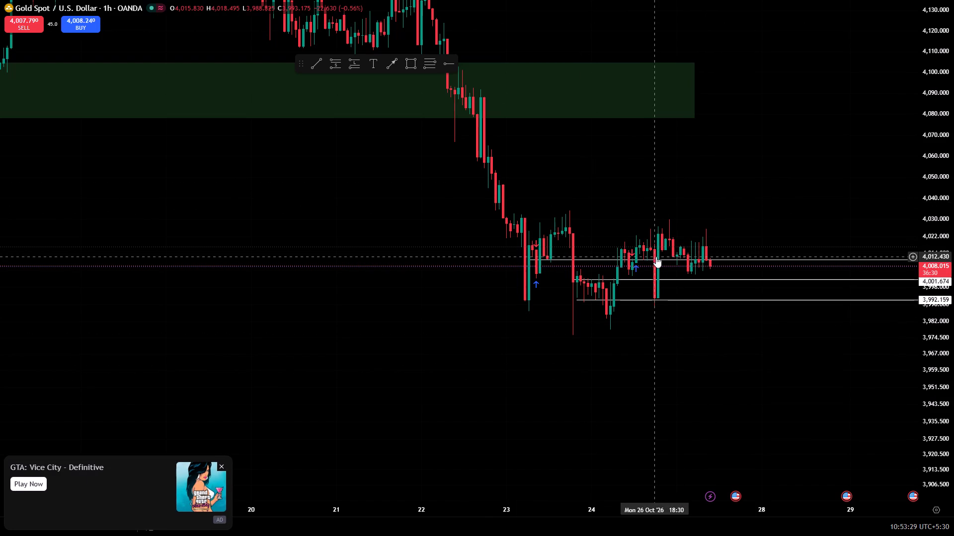
{"action": "left_click", "coordinate": [663, 259]}
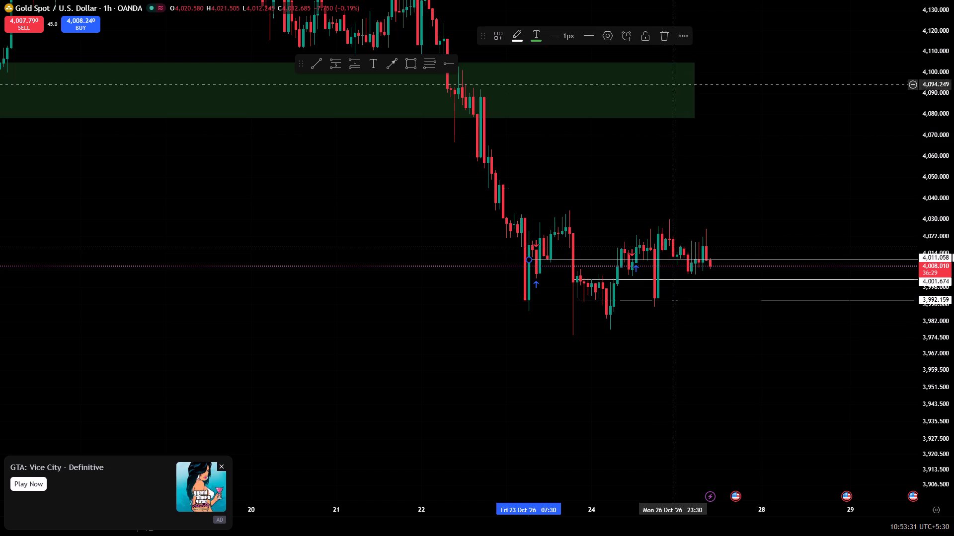
{"action": "left_click", "coordinate": [664, 35]}
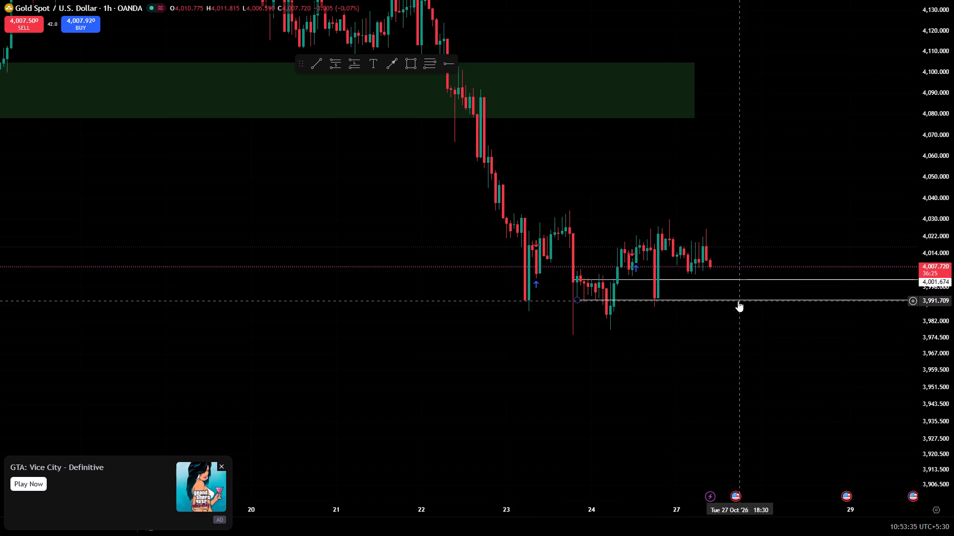
{"action": "left_click", "coordinate": [738, 301]}
{"action": "left_click", "coordinate": [665, 34]}
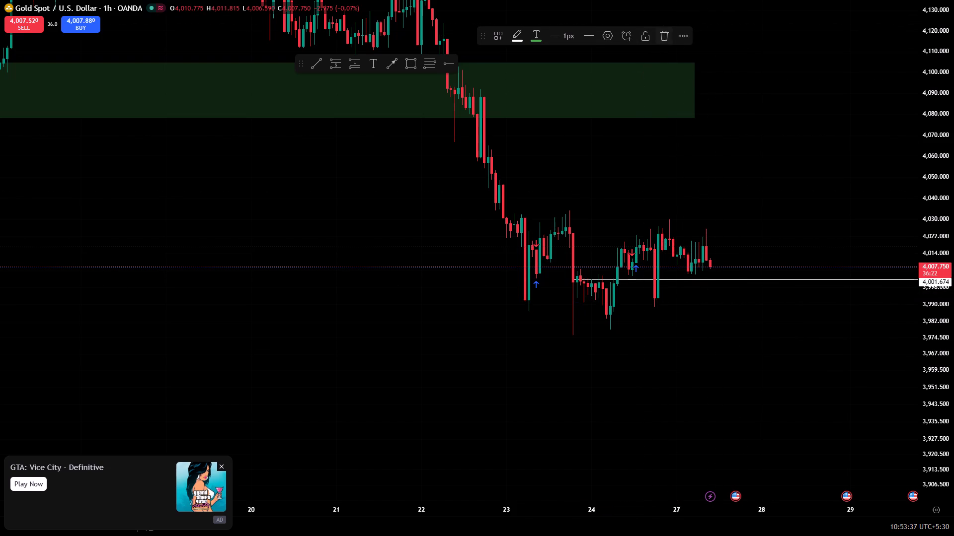
{"action": "left_click", "coordinate": [772, 281]}
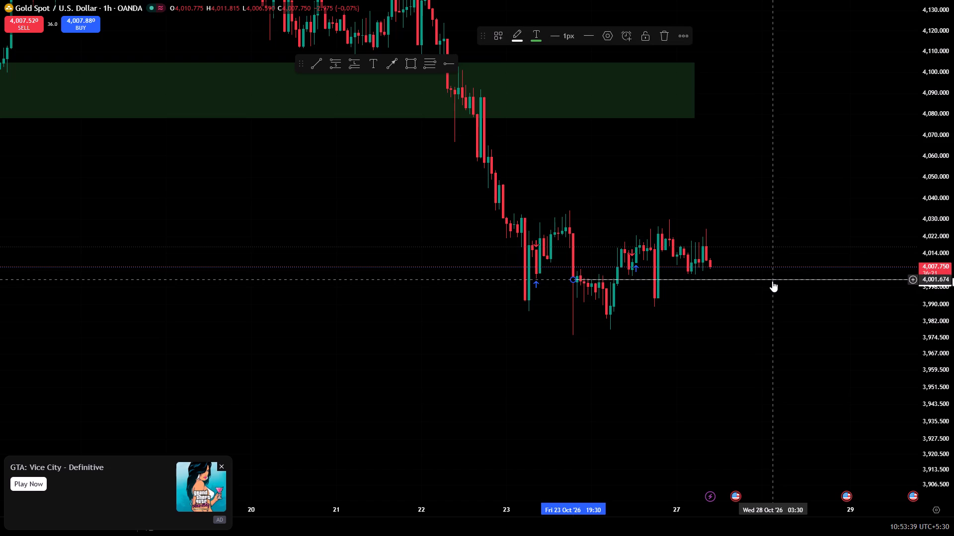
{"action": "left_click", "coordinate": [666, 39]}
Draw a rectangle zone over the recent gold highs from about 4,034.7 down to 4,028.6, spanning 23 October 14:30 to late 27 October.
{"action": "left_click_drag", "start_coordinate": [709, 200], "coordinate": [667, 198]}
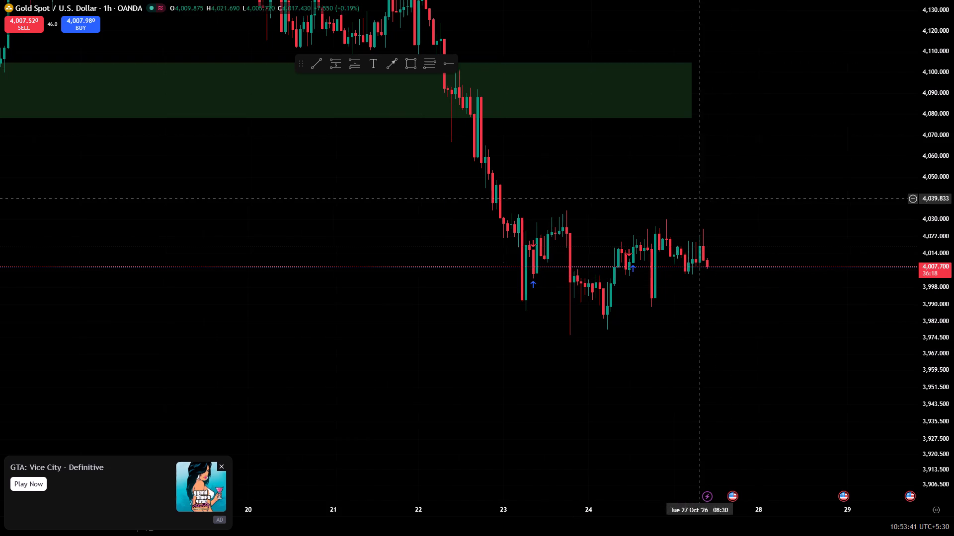
{"action": "left_click_drag", "start_coordinate": [667, 198], "coordinate": [627, 194]}
{"action": "scroll", "coordinate": [627, 194], "scroll_direction": "right", "scroll_amount": 2}
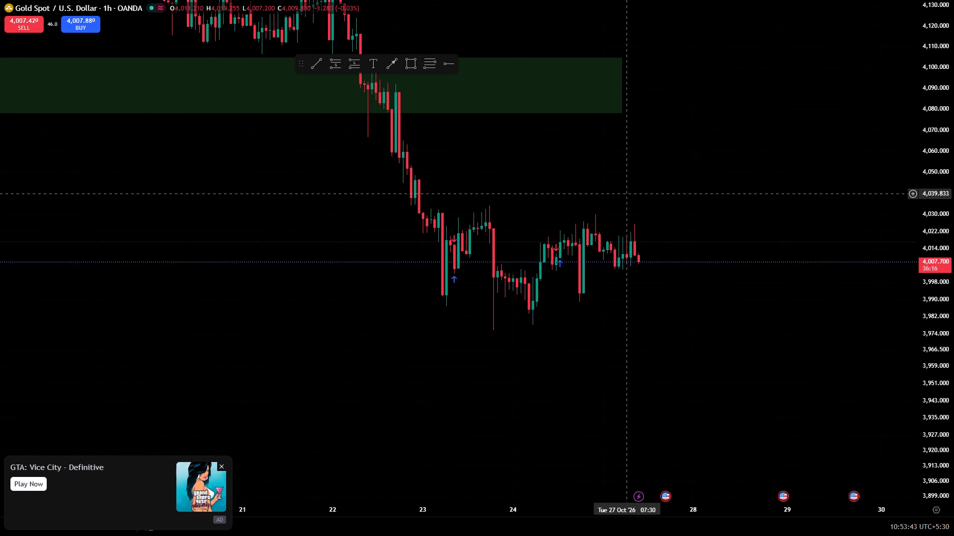
{"action": "scroll", "coordinate": [627, 194], "scroll_direction": "right", "scroll_amount": 1}
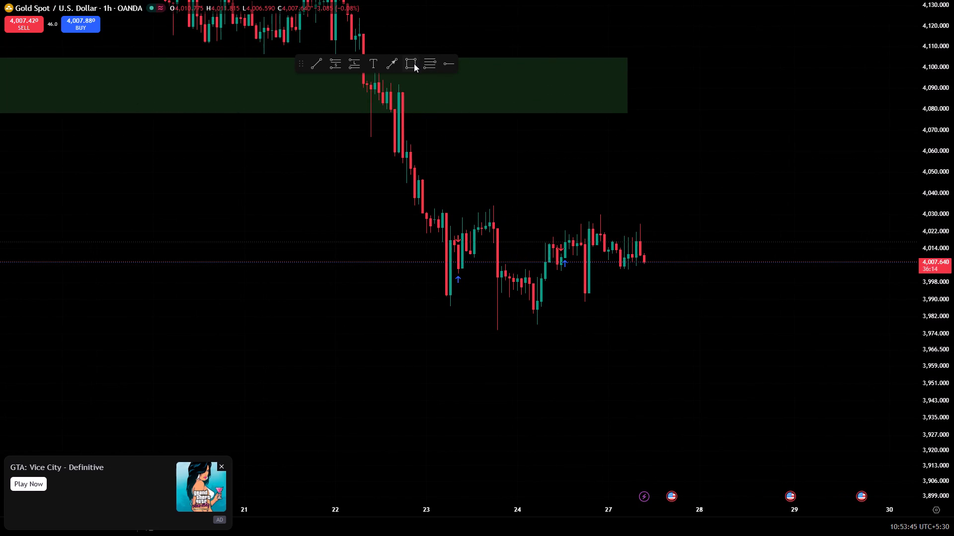
{"action": "left_click", "coordinate": [414, 64]}
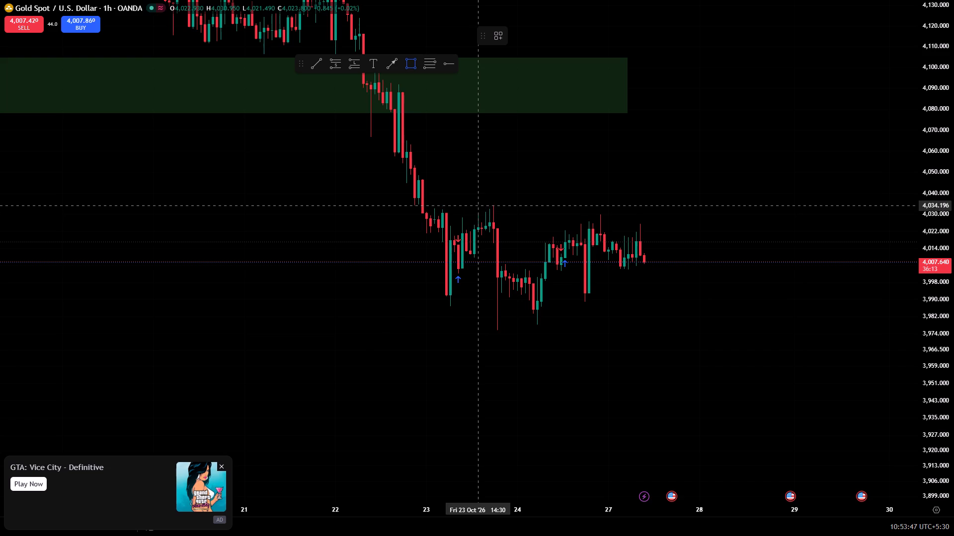
{"action": "left_click_drag", "start_coordinate": [478, 204], "coordinate": [599, 204]}
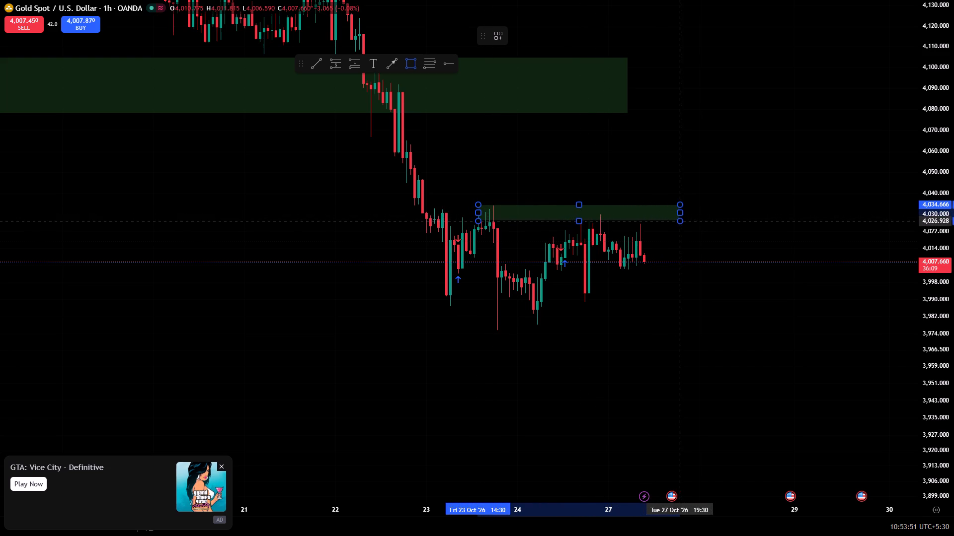
{"action": "left_click", "coordinate": [692, 217]}
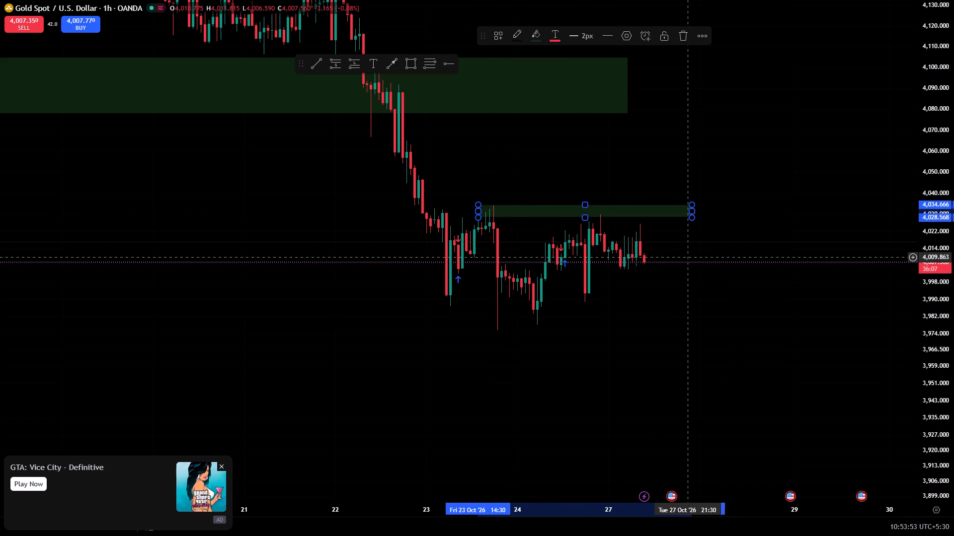
{"action": "left_click", "coordinate": [688, 257]}
{"action": "left_click", "coordinate": [682, 256]}
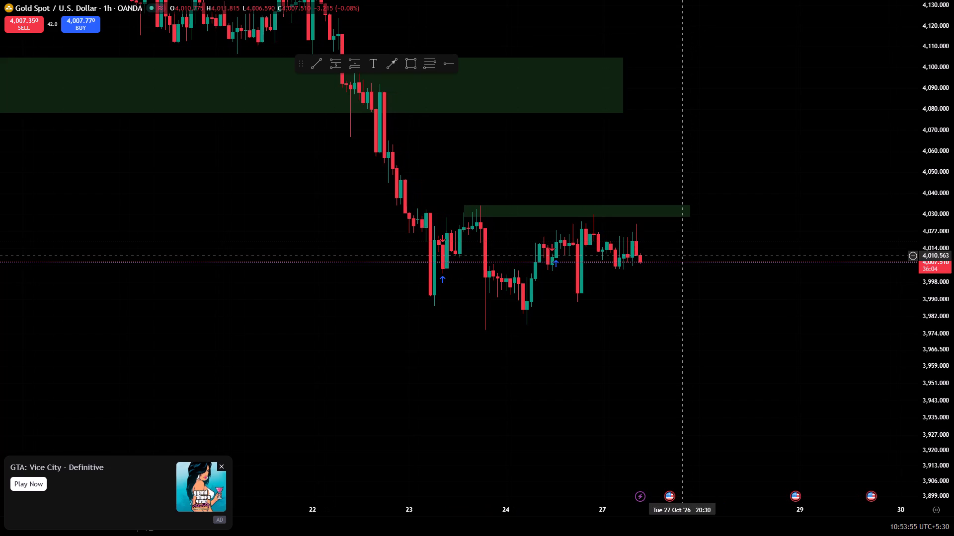
Leave the full-screen chart view and restore the chart toolbars and the normal browser window.
{"action": "left_click_drag", "start_coordinate": [935, 324], "coordinate": [917, 143]}
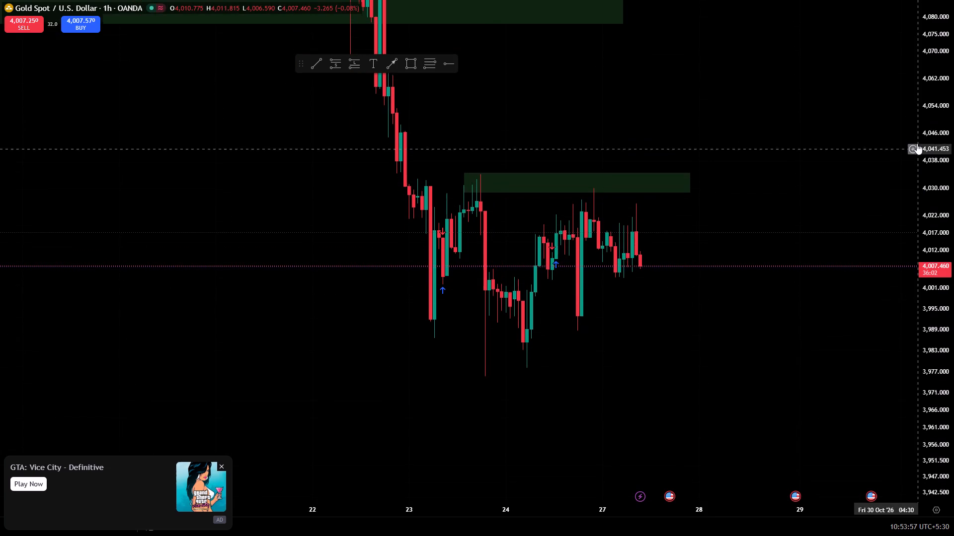
{"action": "left_click_drag", "start_coordinate": [917, 143], "coordinate": [918, 137]}
{"action": "left_click_drag", "start_coordinate": [777, 240], "coordinate": [803, 153]}
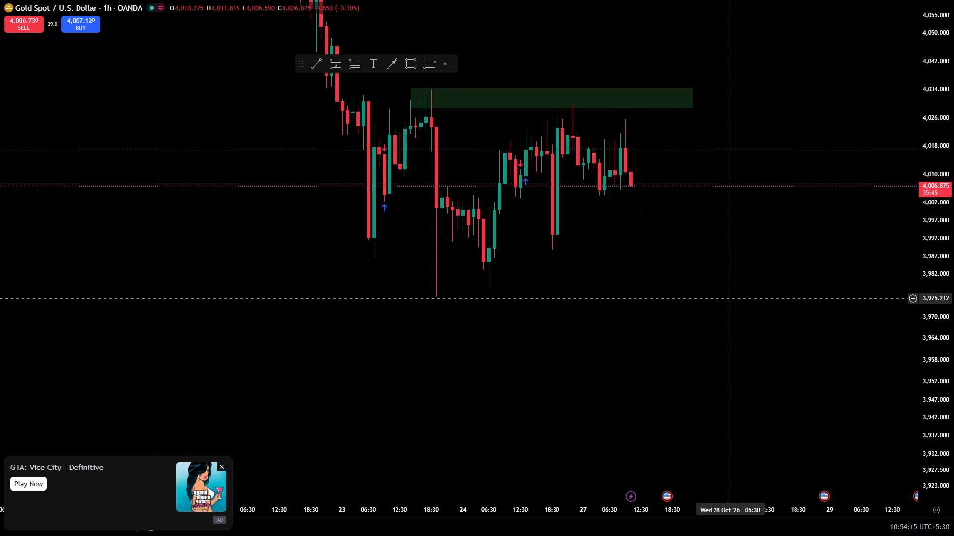
{"action": "key", "text": "Escape"}
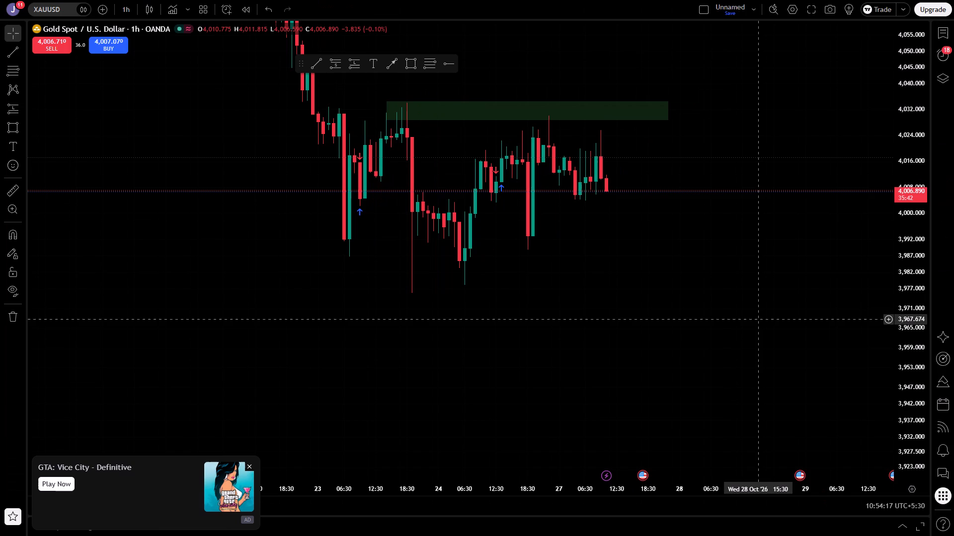
{"action": "left_click", "coordinate": [808, 5]}
{"action": "key", "text": "Escape"}
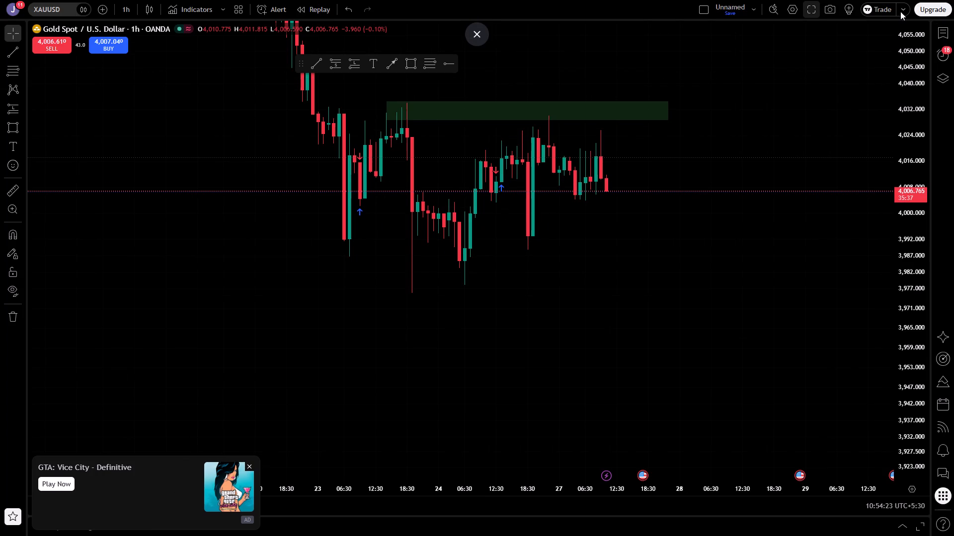
{"action": "left_click", "coordinate": [900, 11]}
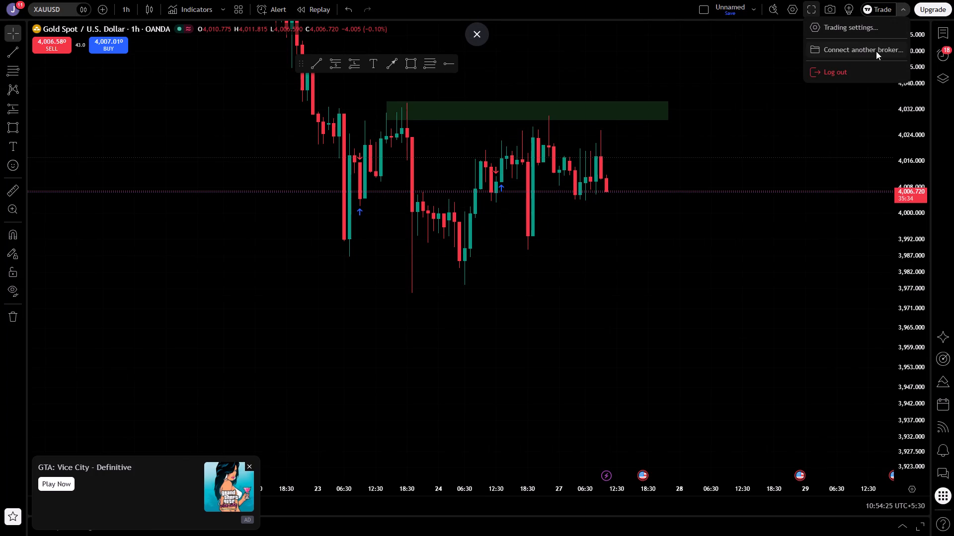
{"action": "left_click", "coordinate": [869, 113]}
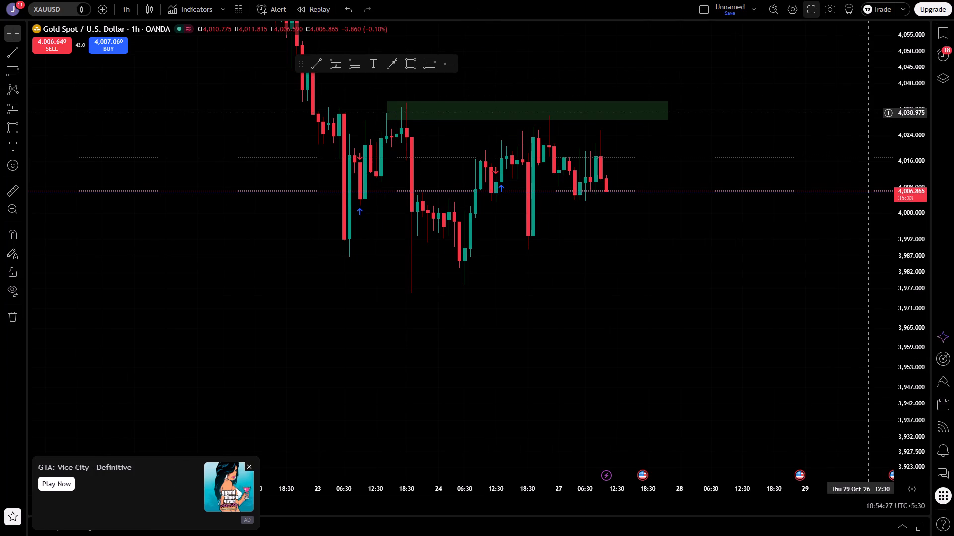
{"action": "key", "text": "F11"}
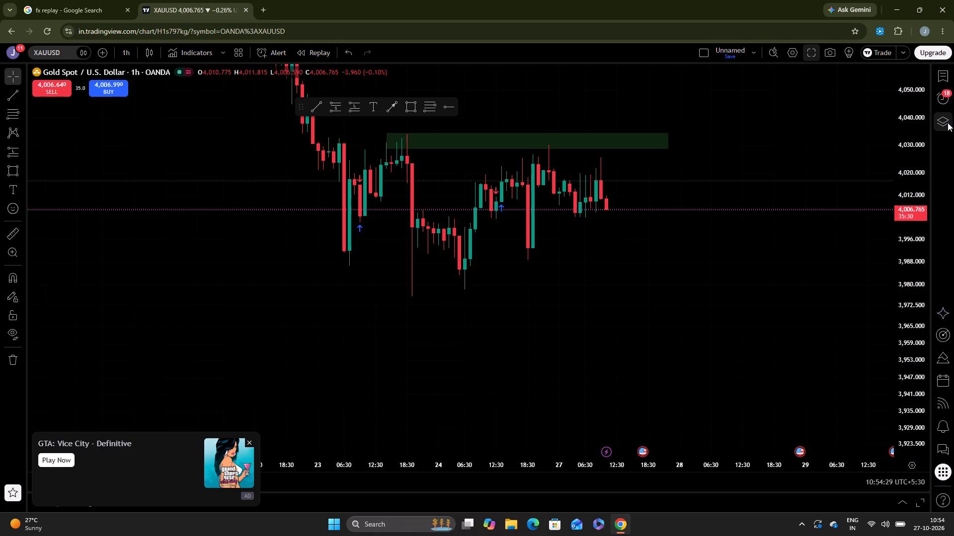
Delete the three horizontal rays, the trendline and the brush drawing from the gold chart's object tree, keeping the rectangles.
{"action": "left_click", "coordinate": [948, 123]}
{"action": "left_click", "coordinate": [948, 123]}
{"action": "left_click", "coordinate": [948, 123]}
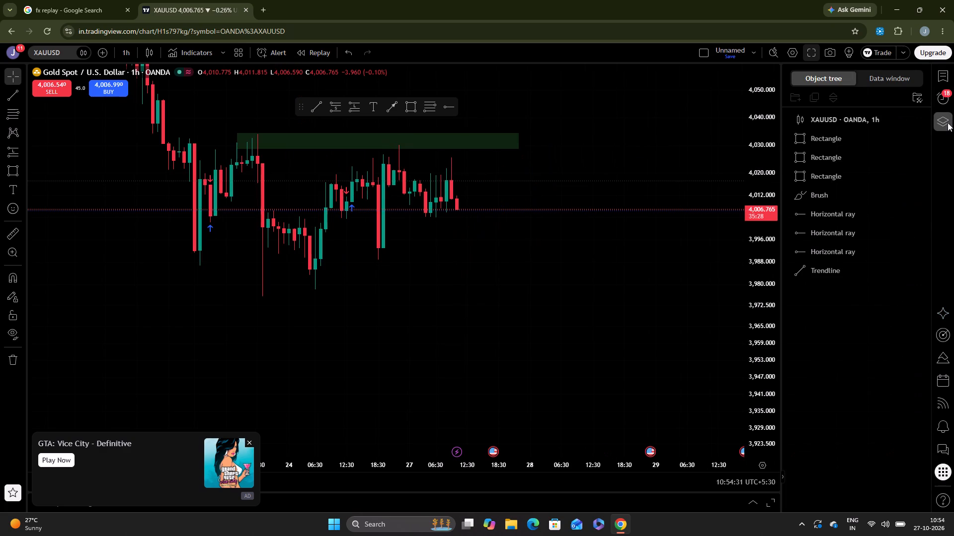
{"action": "left_click", "coordinate": [924, 212]}
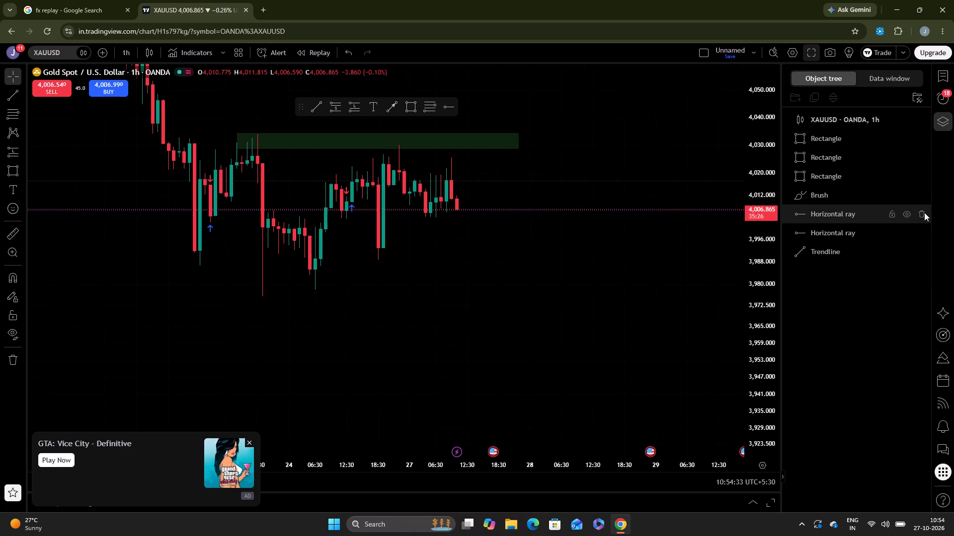
{"action": "double_click", "coordinate": [924, 212]}
{"action": "left_click", "coordinate": [924, 212]}
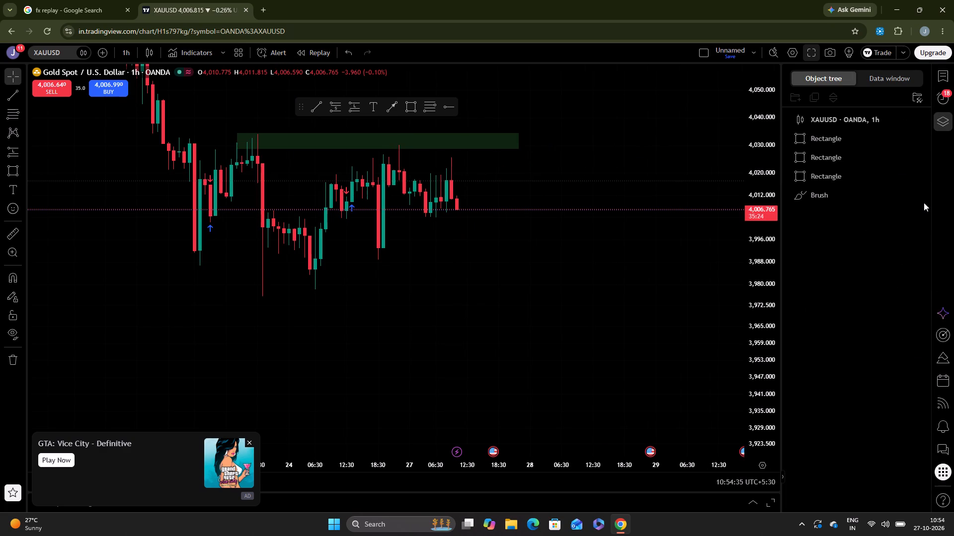
{"action": "left_click", "coordinate": [924, 196]}
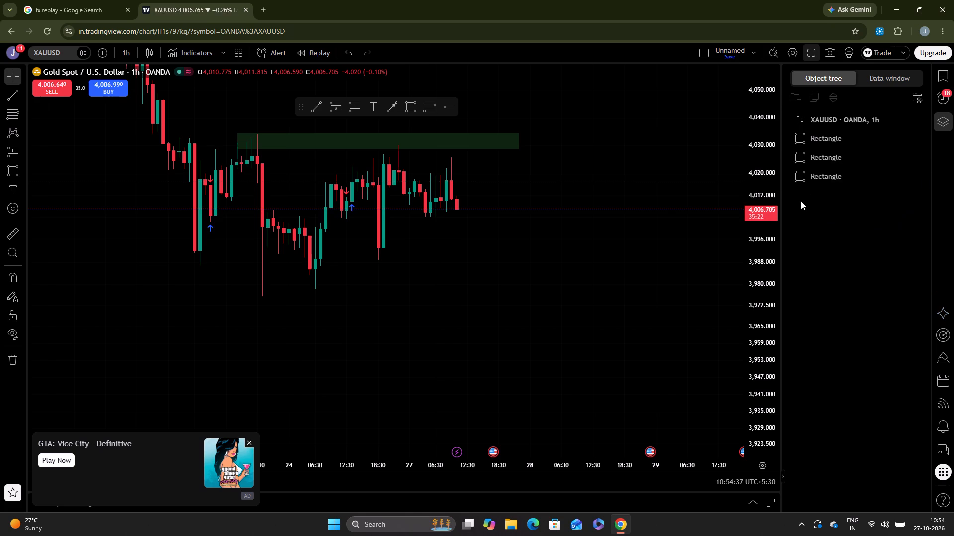
{"action": "left_click", "coordinate": [942, 138]}
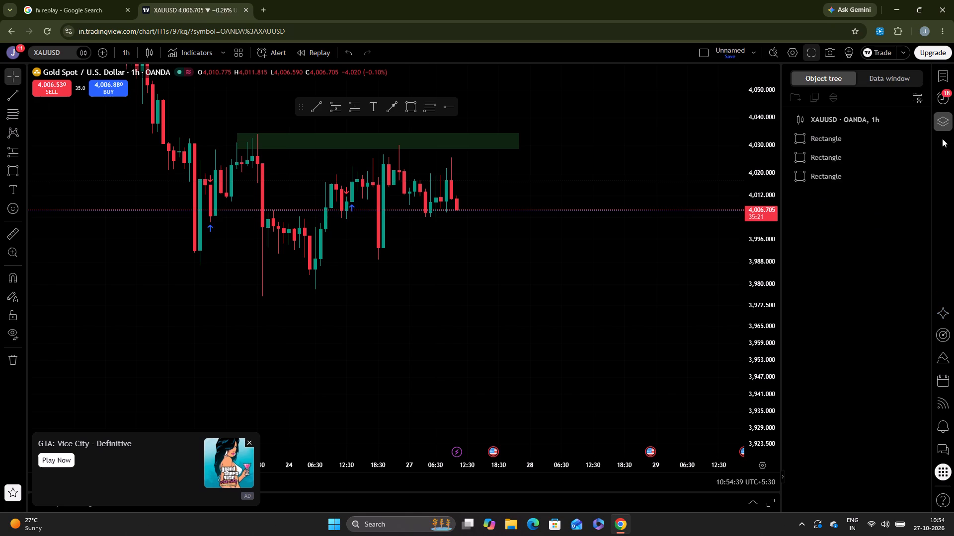
{"action": "left_click", "coordinate": [945, 121]}
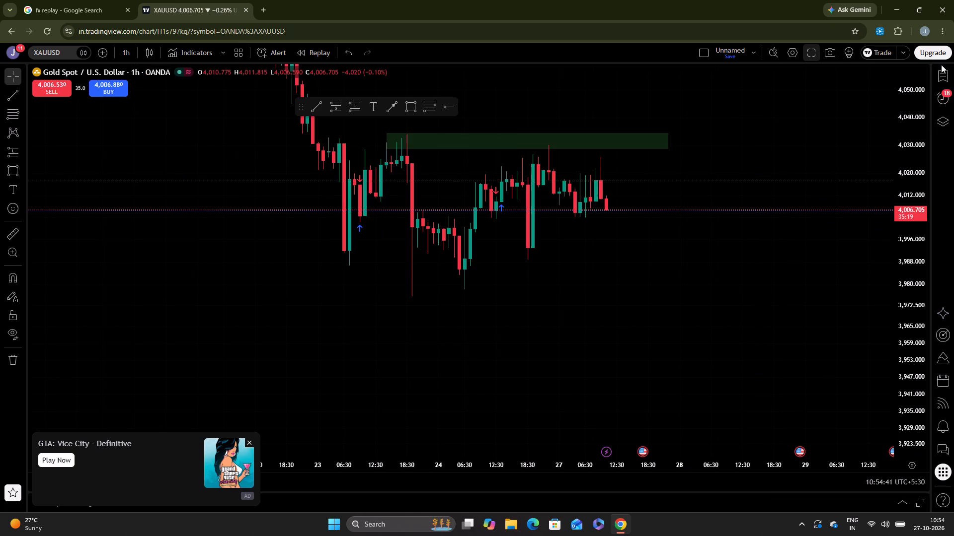
Open the watchlist and switch the chart to BTCUSD.
{"action": "left_click", "coordinate": [940, 73]}
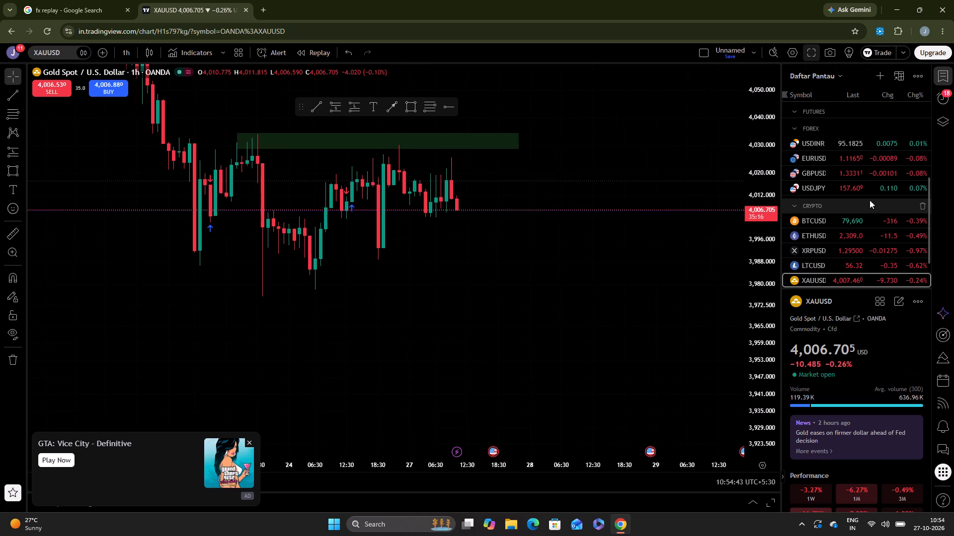
{"action": "left_click", "coordinate": [843, 224]}
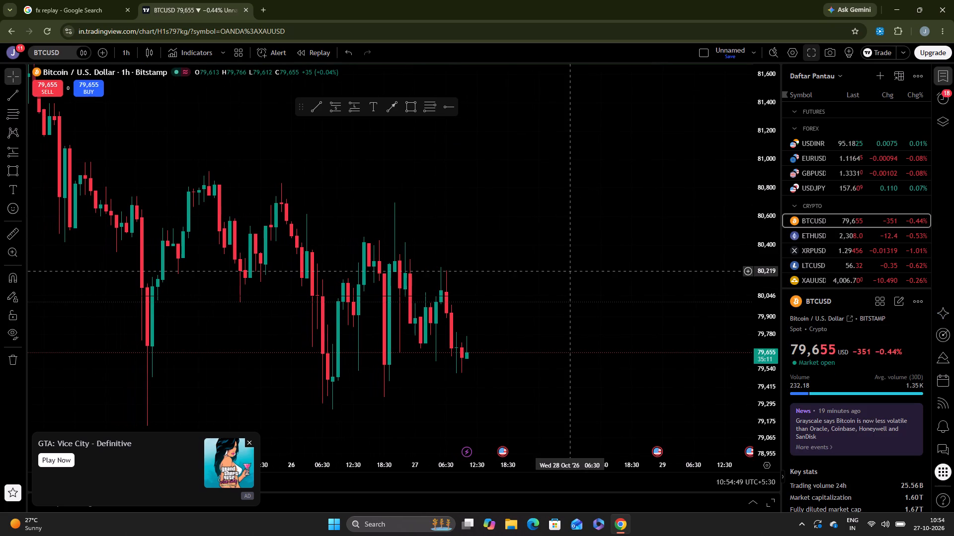
Colour the horizontal line at 80,046 on the Bitcoin chart white and delete it.
{"action": "left_click_drag", "start_coordinate": [566, 271], "coordinate": [700, 214]}
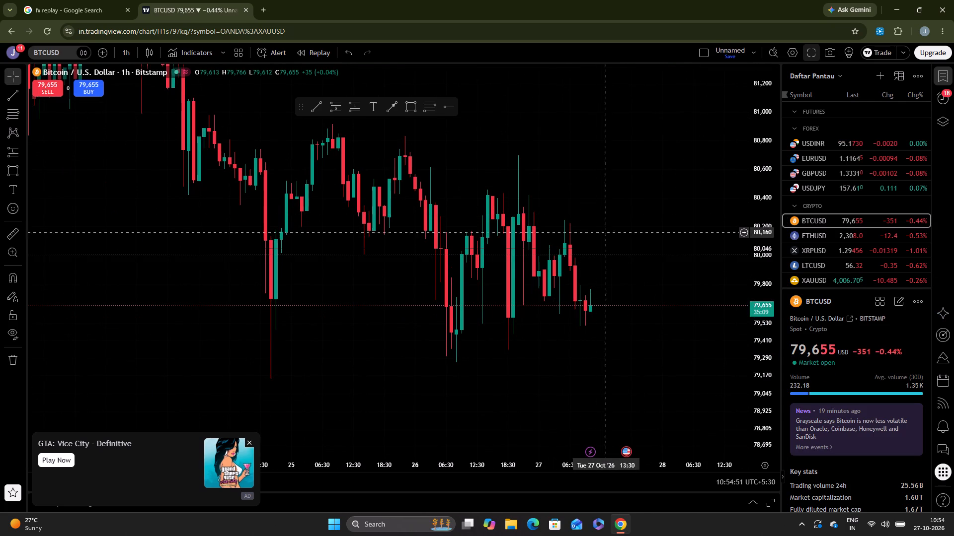
{"action": "left_click_drag", "start_coordinate": [765, 211], "coordinate": [764, 307]}
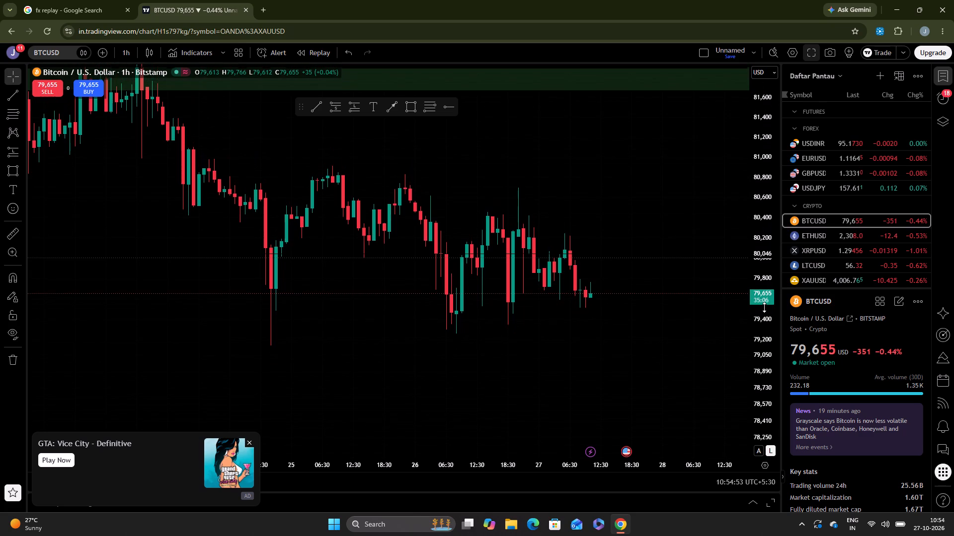
{"action": "left_click", "coordinate": [556, 255]}
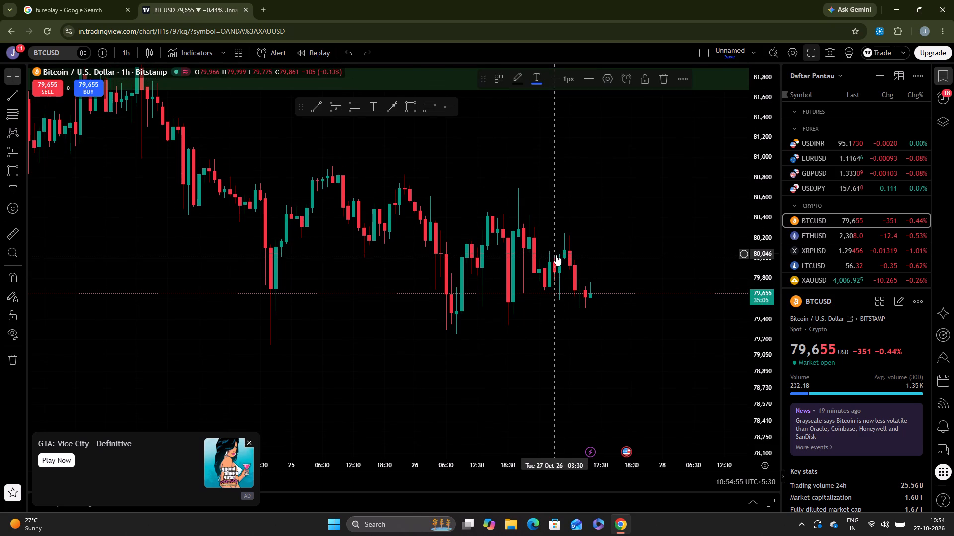
{"action": "left_click", "coordinate": [515, 81]}
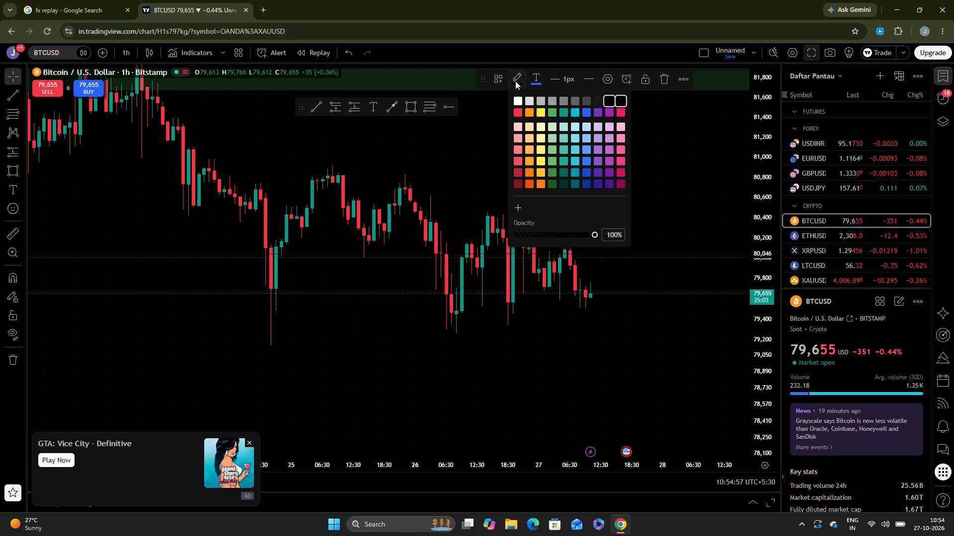
{"action": "left_click", "coordinate": [514, 102]}
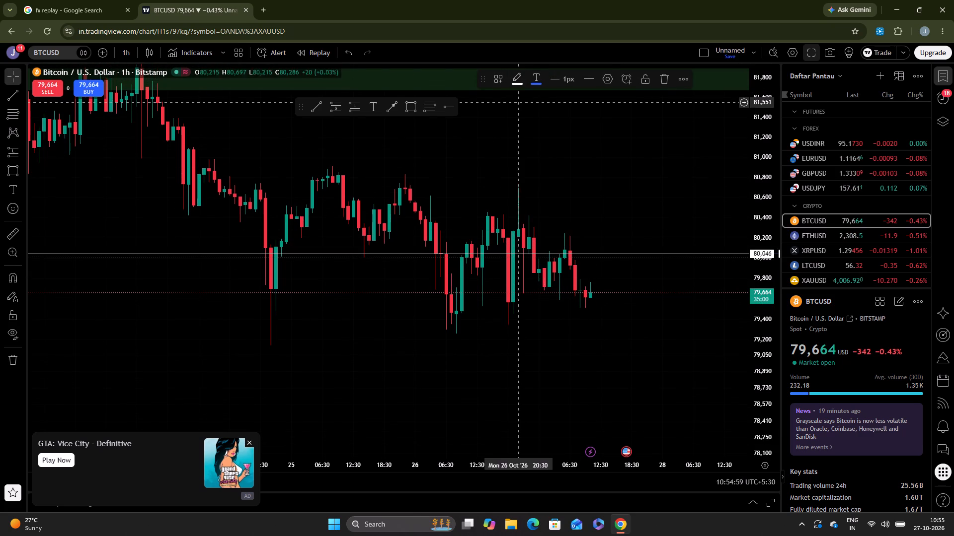
{"action": "left_click", "coordinate": [662, 79]}
Draw a rectangle zone near the recent Bitcoin highs from about 80,433 to 80,570, spanning 26 October 14:30 to early 28 October.
{"action": "left_click_drag", "start_coordinate": [494, 250], "coordinate": [613, 257]}
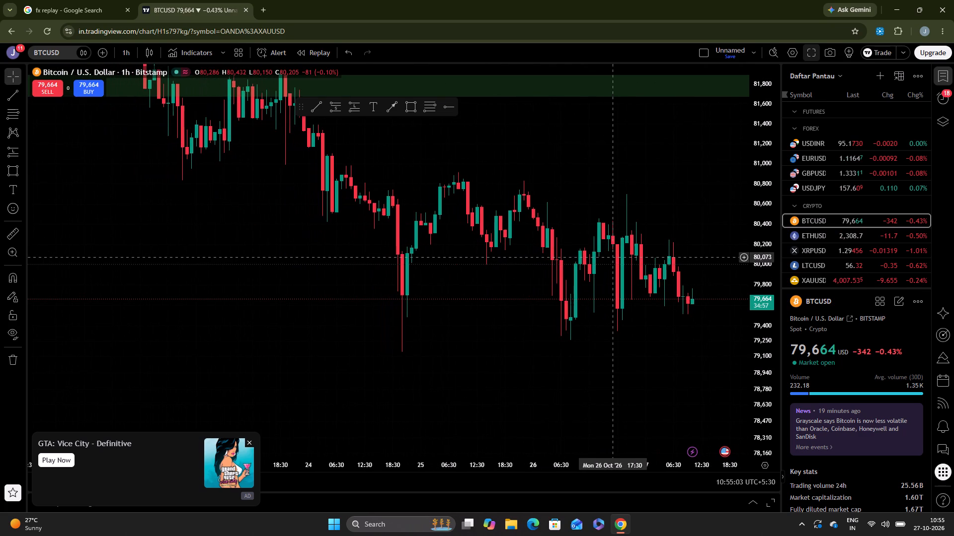
{"action": "left_click_drag", "start_coordinate": [688, 242], "coordinate": [611, 201]}
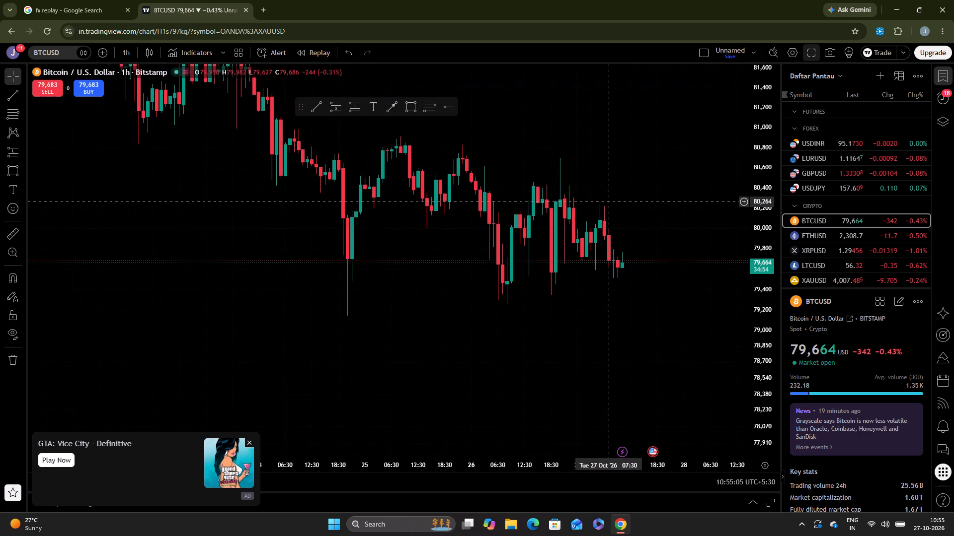
{"action": "left_click_drag", "start_coordinate": [757, 163], "coordinate": [758, 169]}
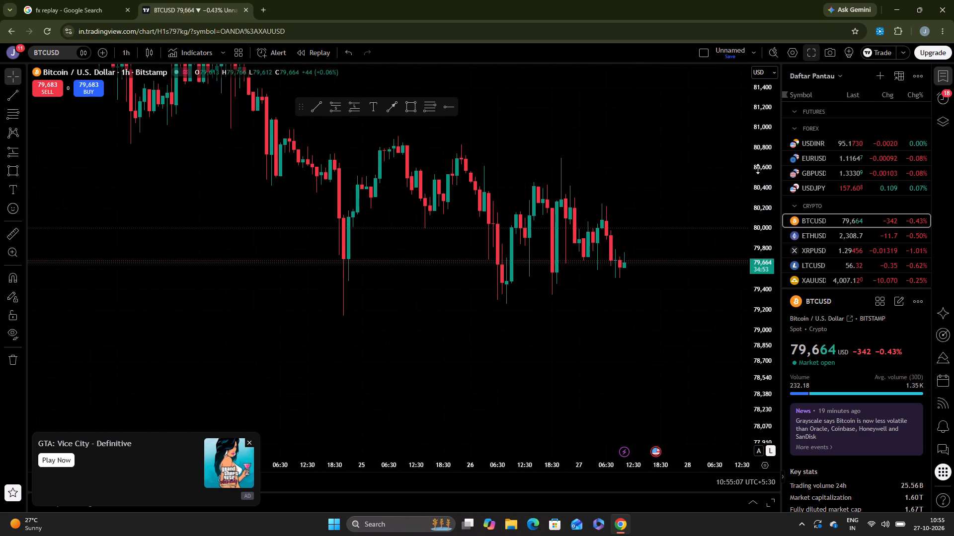
{"action": "left_click_drag", "start_coordinate": [758, 169], "coordinate": [757, 228]}
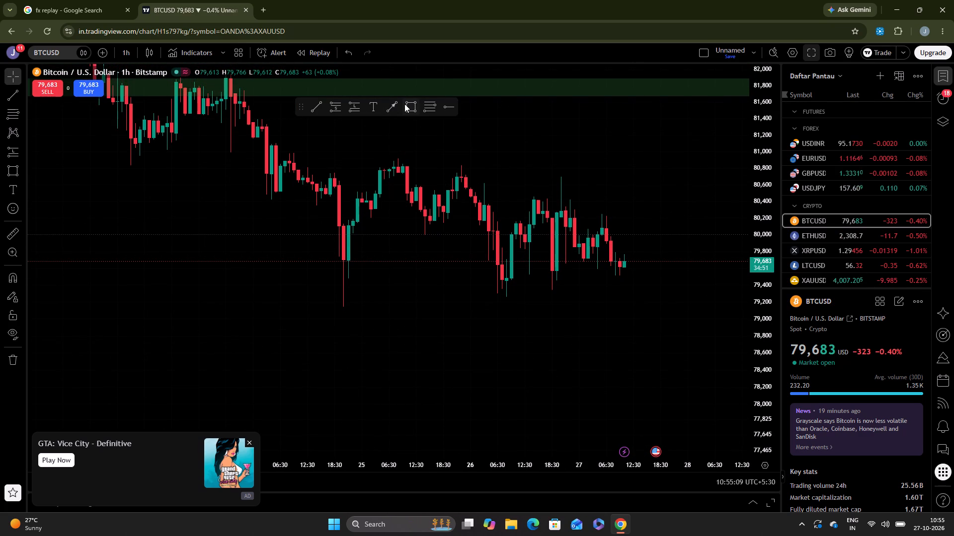
{"action": "left_click", "coordinate": [404, 104]}
{"action": "left_click", "coordinate": [533, 199]}
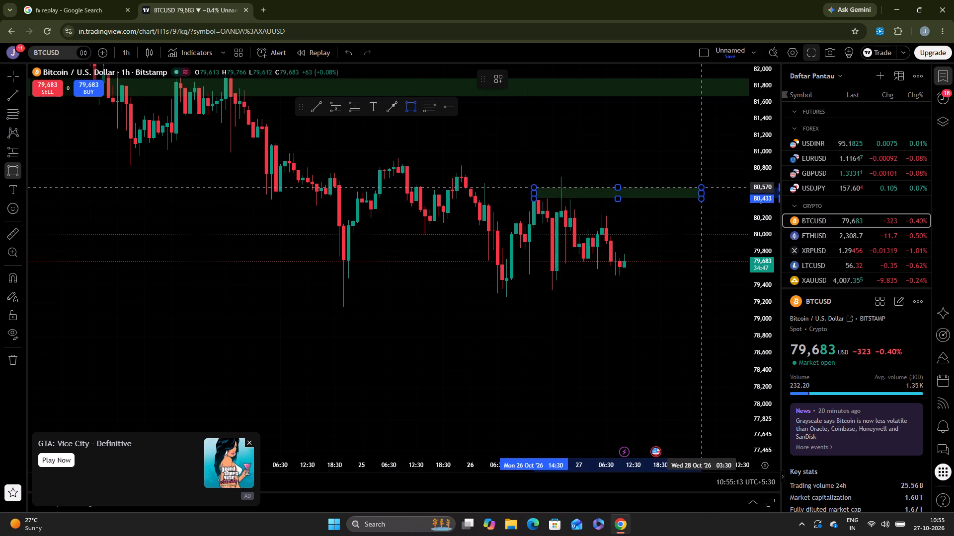
{"action": "left_click", "coordinate": [703, 187]}
Draw a rectangle zone at the recent Bitcoin lows from about 79,390 to 79,243, spanning 26 October 06:30 to early 28 October.
{"action": "left_click_drag", "start_coordinate": [676, 268], "coordinate": [588, 241]}
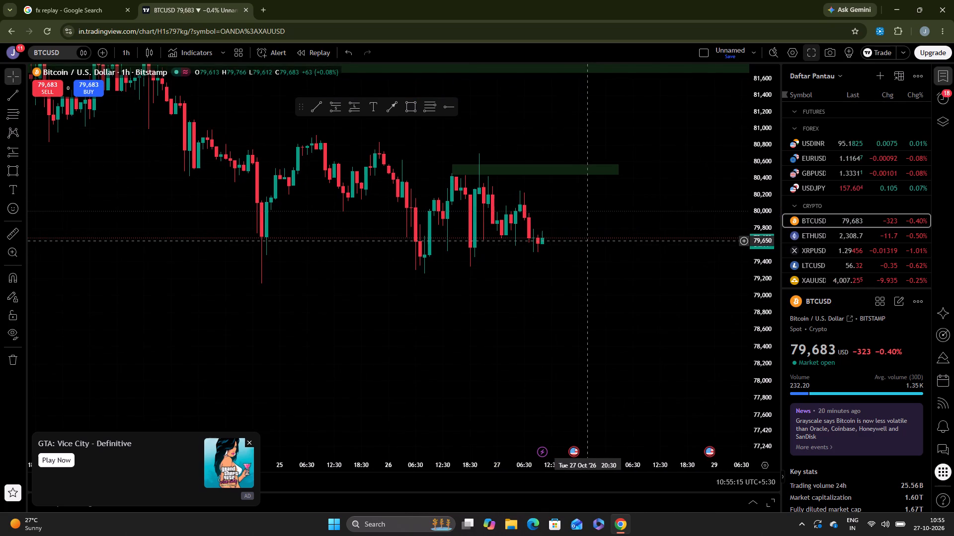
{"action": "left_click", "coordinate": [411, 109]}
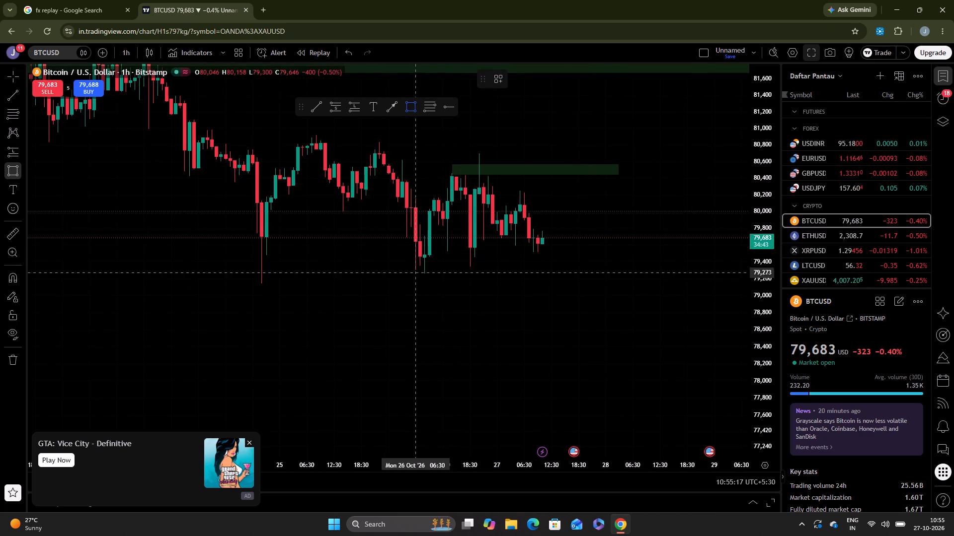
{"action": "left_click_drag", "start_coordinate": [416, 263], "coordinate": [625, 275]}
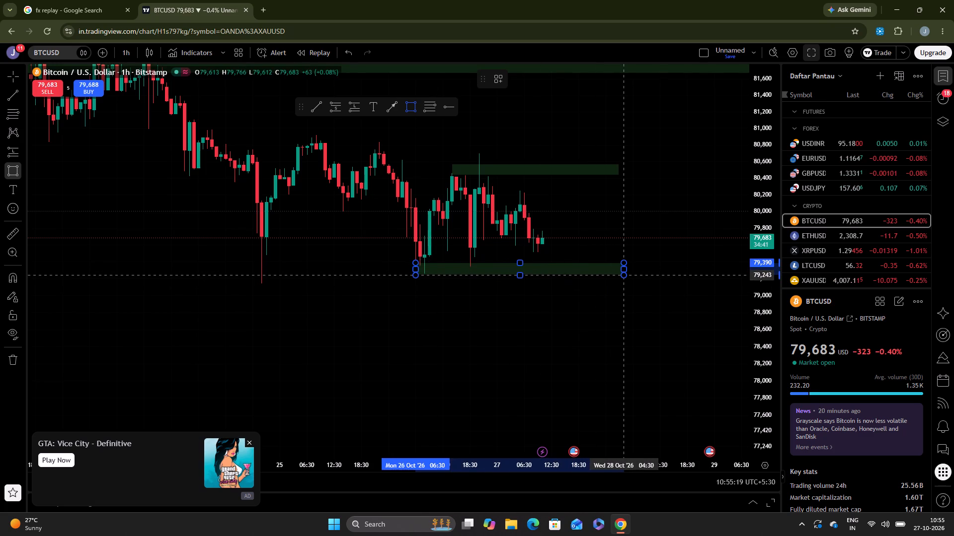
{"action": "left_click", "coordinate": [625, 275]}
{"action": "left_click", "coordinate": [618, 319]}
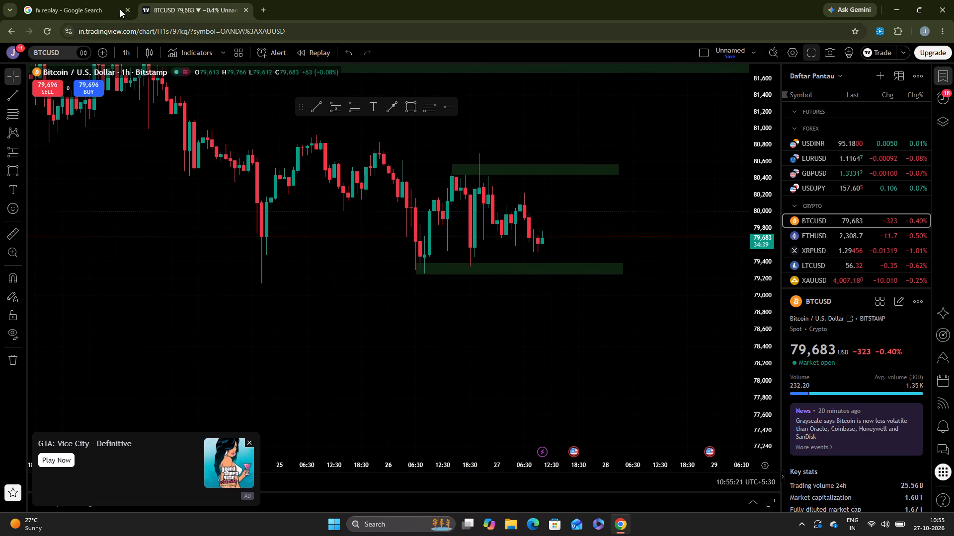
Switch to the browser tab with the fx replay search results and open the FX Replay website.
{"action": "left_click", "coordinate": [98, 3]}
{"action": "left_click", "coordinate": [314, 147]}
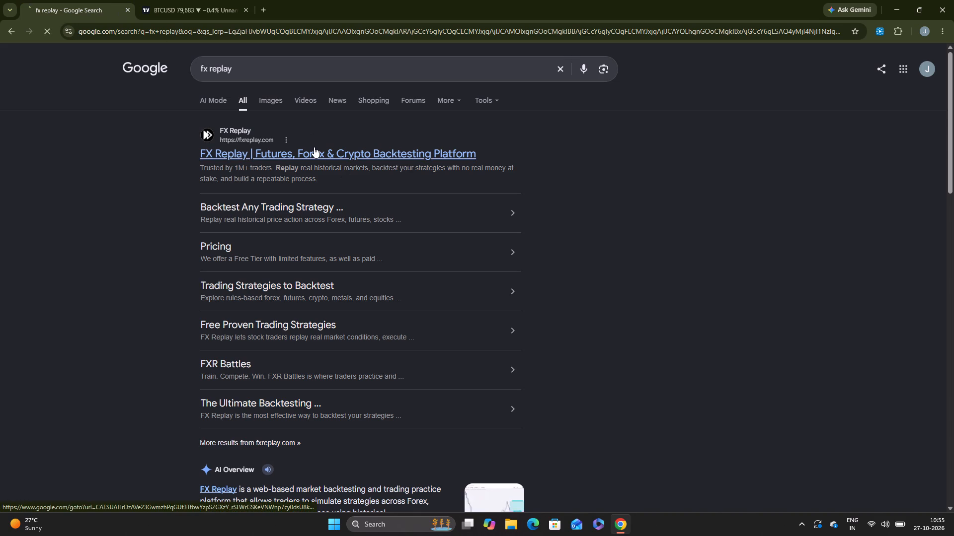
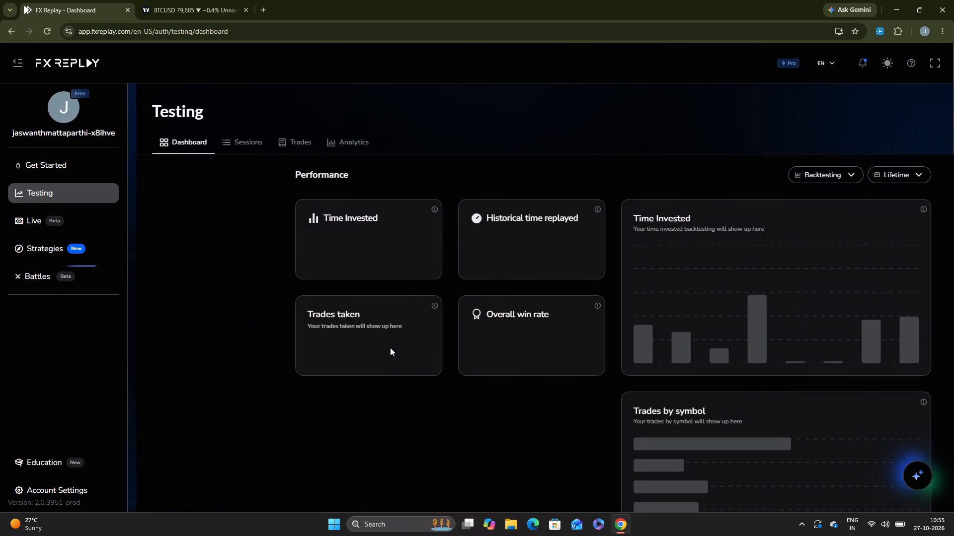
Open backtesting session 2 (OANDA:XAUUSD, 10/29/09 - 10/26/26) from the recent sessions on the dashboard.
{"action": "scroll", "coordinate": [428, 365], "scroll_direction": "down", "scroll_amount": 5}
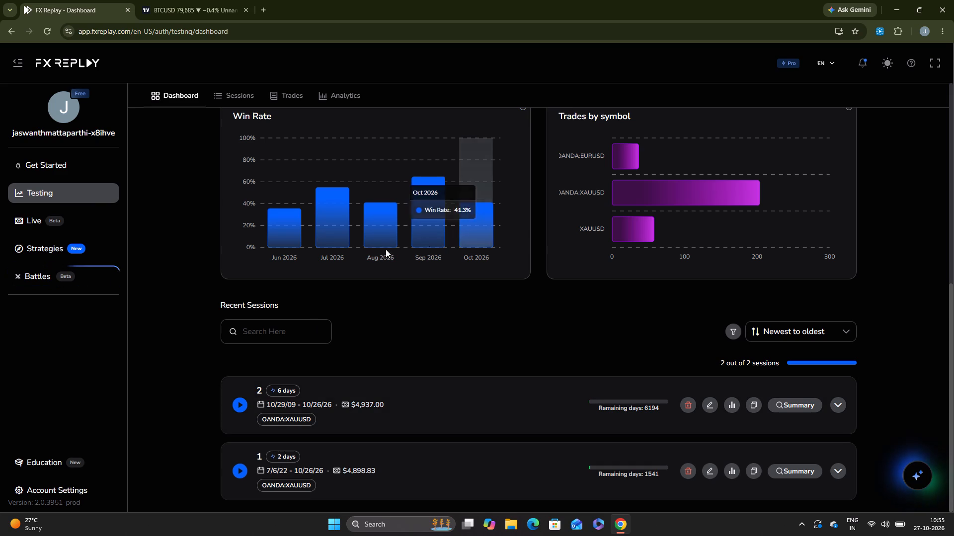
{"action": "left_click", "coordinate": [241, 404]}
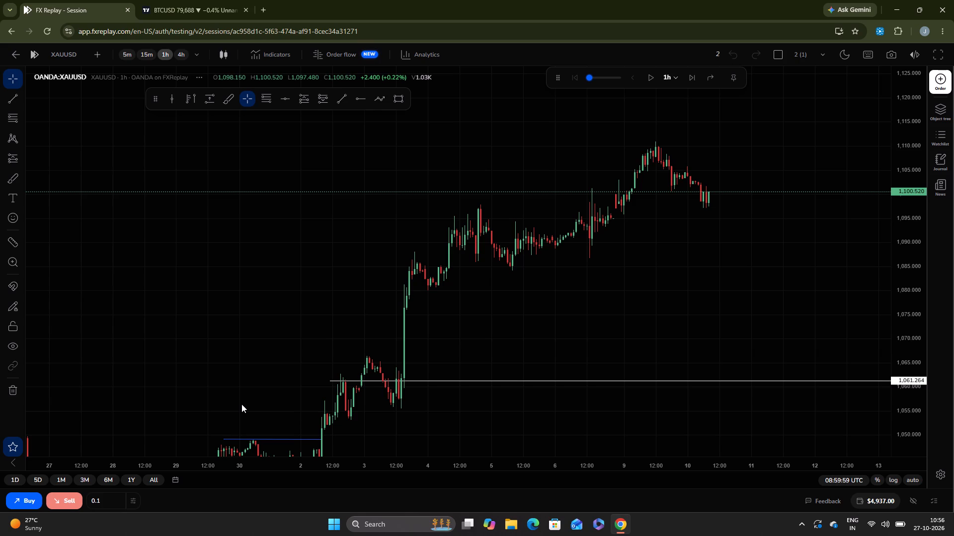
Display the XAUUSD replay session in full screen.
{"action": "left_click_drag", "start_coordinate": [438, 317], "coordinate": [309, 334]}
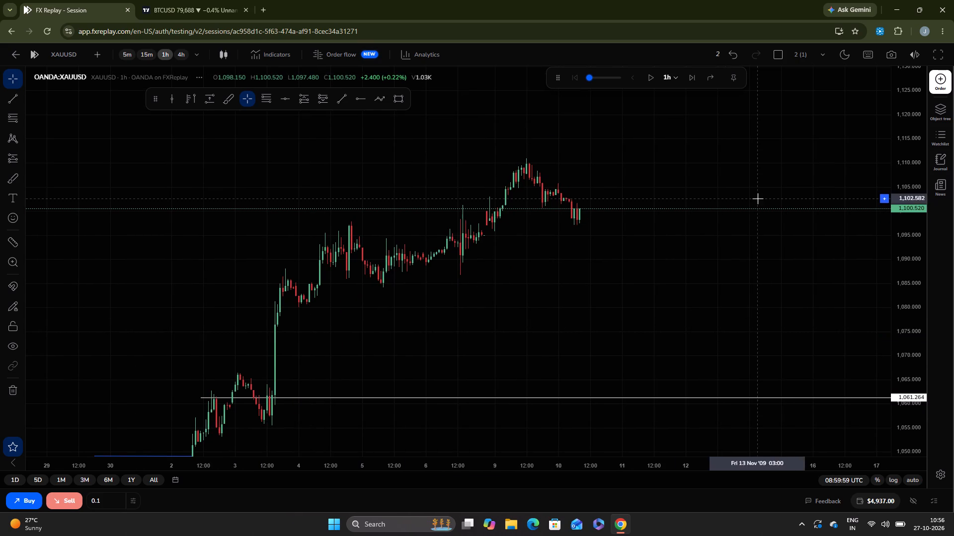
{"action": "left_click_drag", "start_coordinate": [758, 199], "coordinate": [940, 55]}
{"action": "left_click", "coordinate": [940, 55]}
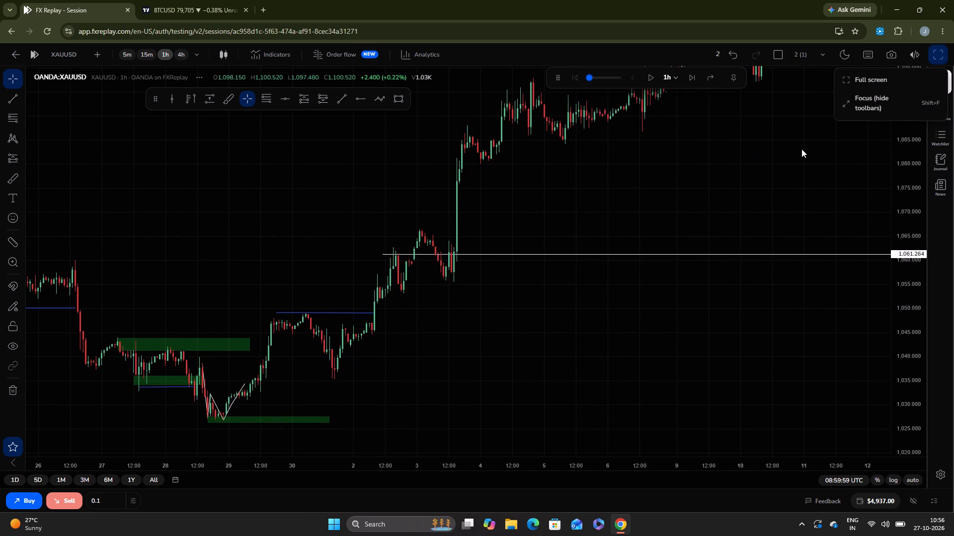
{"action": "left_click", "coordinate": [862, 80]}
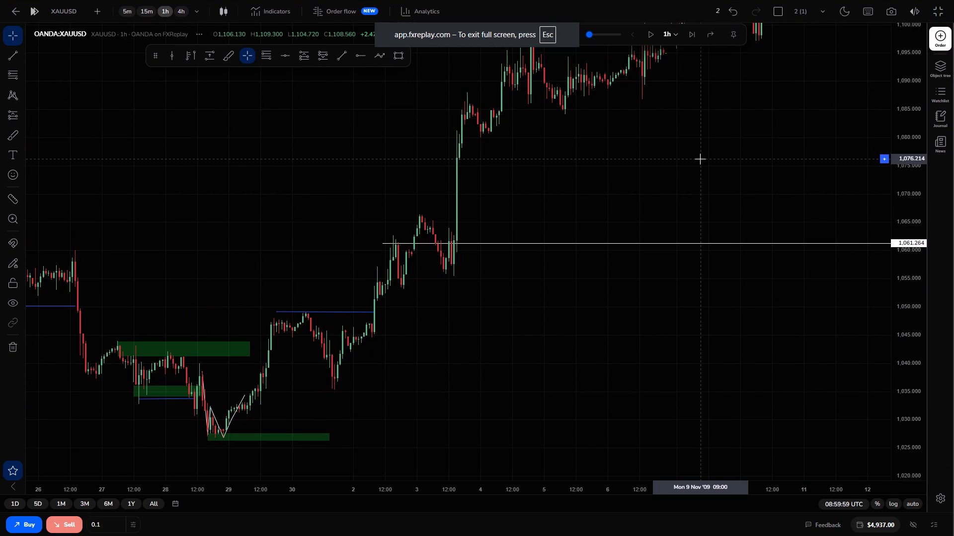
Draw a horizontal ray from the 4 November 2009 19:00 candle near its high, at about 1,097.02.
{"action": "left_click_drag", "start_coordinate": [763, 144], "coordinate": [785, 381]}
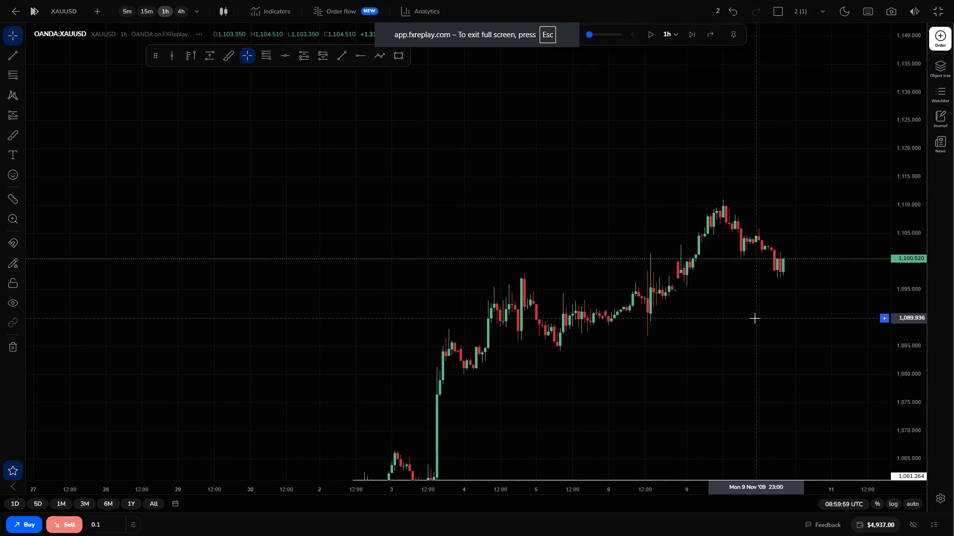
{"action": "left_click_drag", "start_coordinate": [922, 334], "coordinate": [917, 136]}
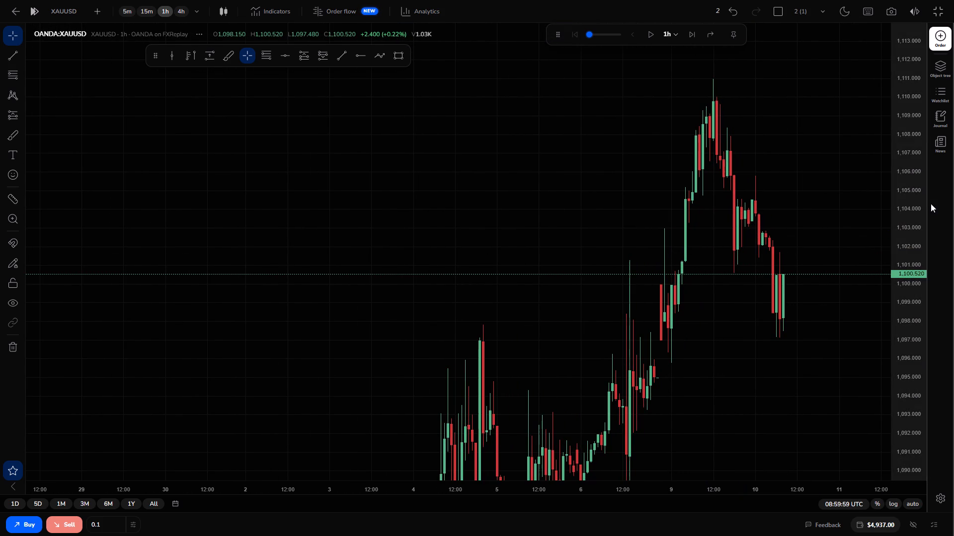
{"action": "left_click_drag", "start_coordinate": [920, 199], "coordinate": [899, 326]}
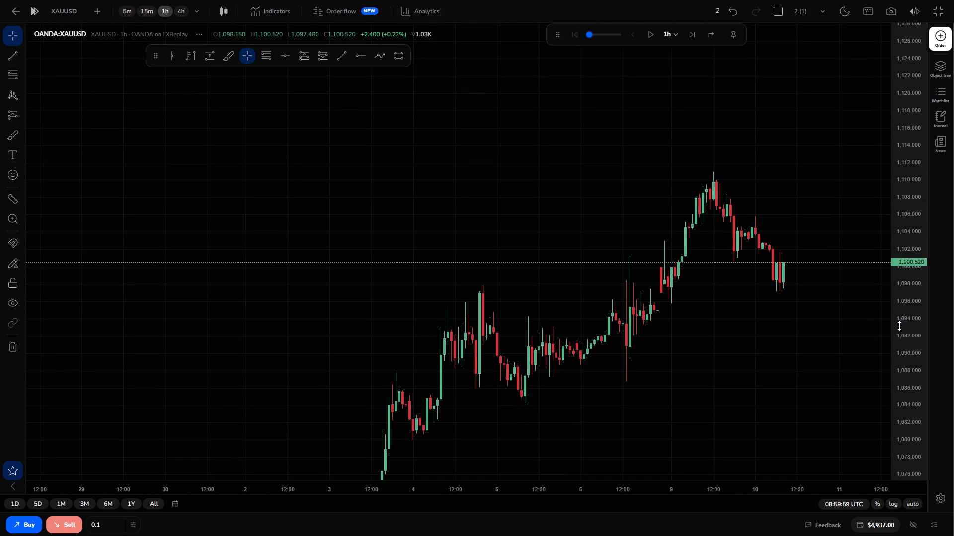
{"action": "left_click_drag", "start_coordinate": [899, 326], "coordinate": [897, 334]}
{"action": "left_click_drag", "start_coordinate": [791, 320], "coordinate": [747, 268]}
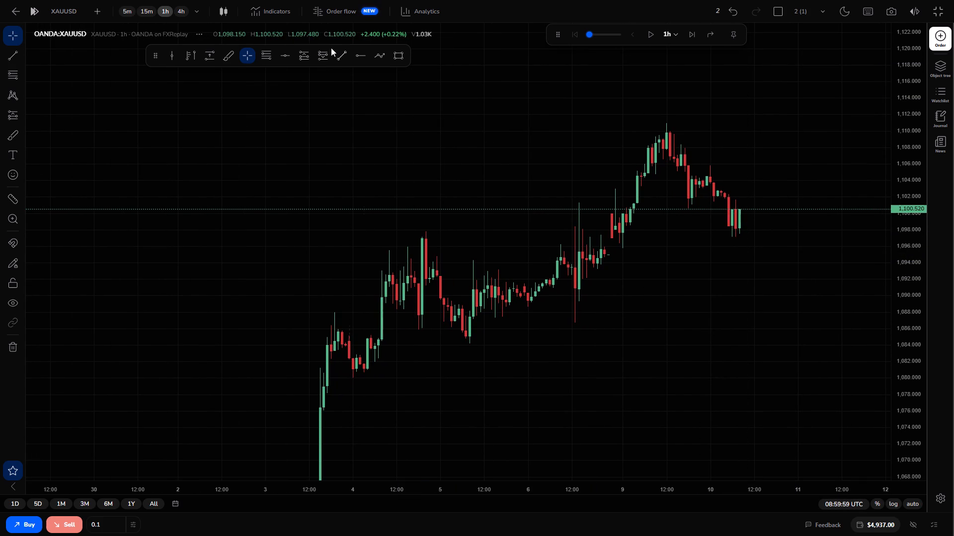
{"action": "left_click", "coordinate": [359, 51]}
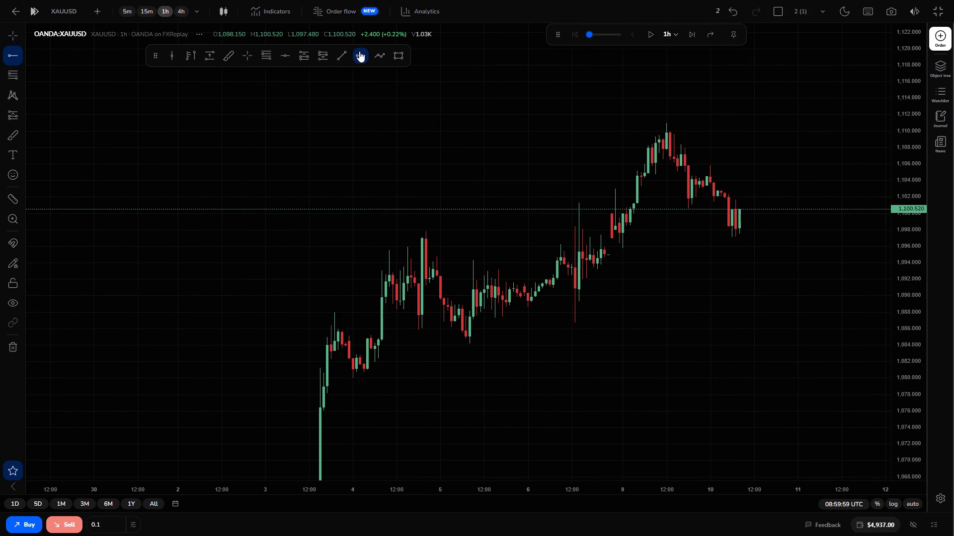
{"action": "left_click", "coordinate": [421, 238]}
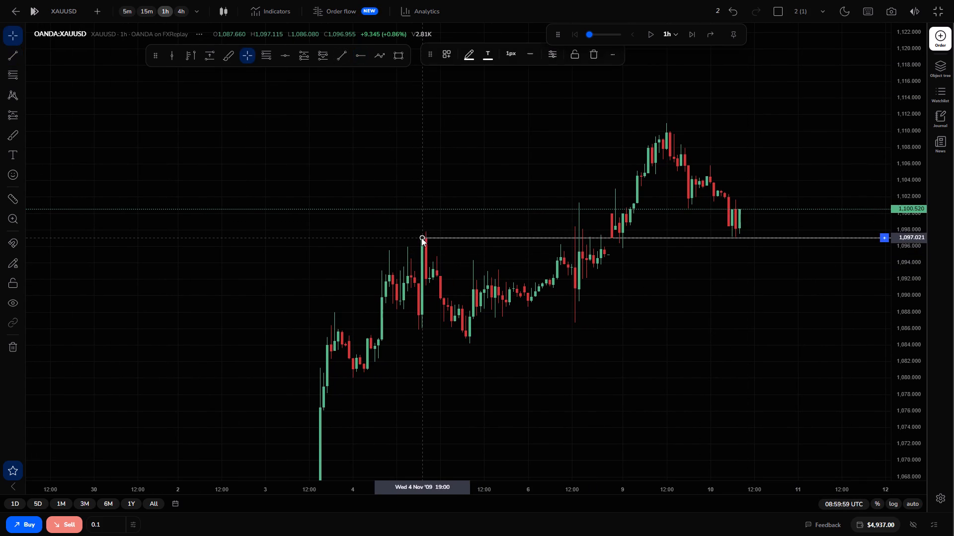
{"action": "left_click", "coordinate": [499, 219]}
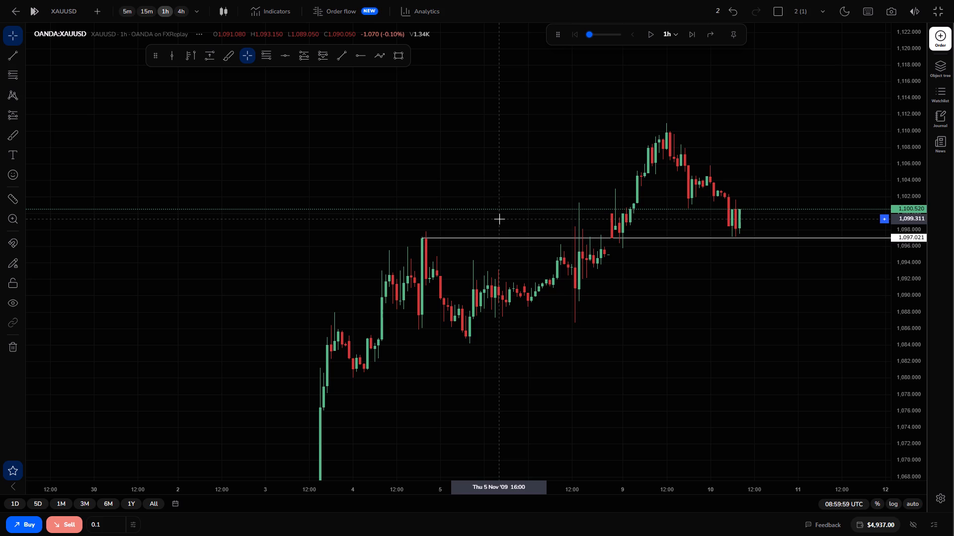
Move the horizontal ray up to about 1,097.68, at the 4 November swing high.
{"action": "left_click_drag", "start_coordinate": [575, 205], "coordinate": [477, 261]}
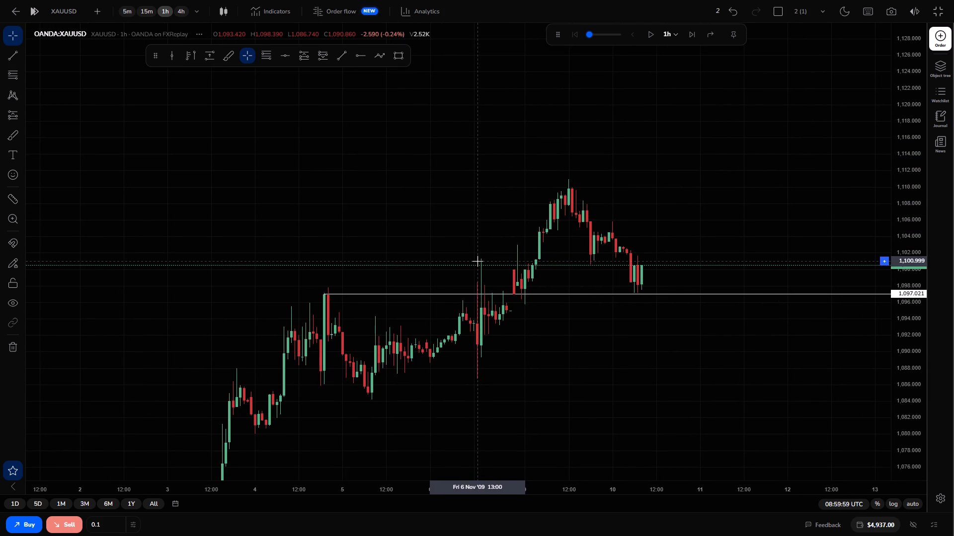
{"action": "left_click_drag", "start_coordinate": [477, 261], "coordinate": [499, 258]}
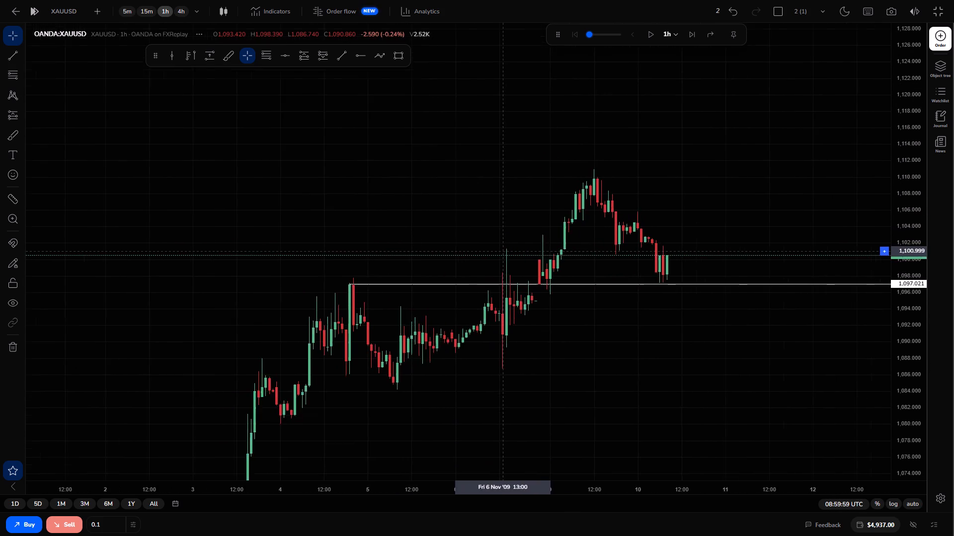
{"action": "left_click_drag", "start_coordinate": [499, 258], "coordinate": [498, 259]}
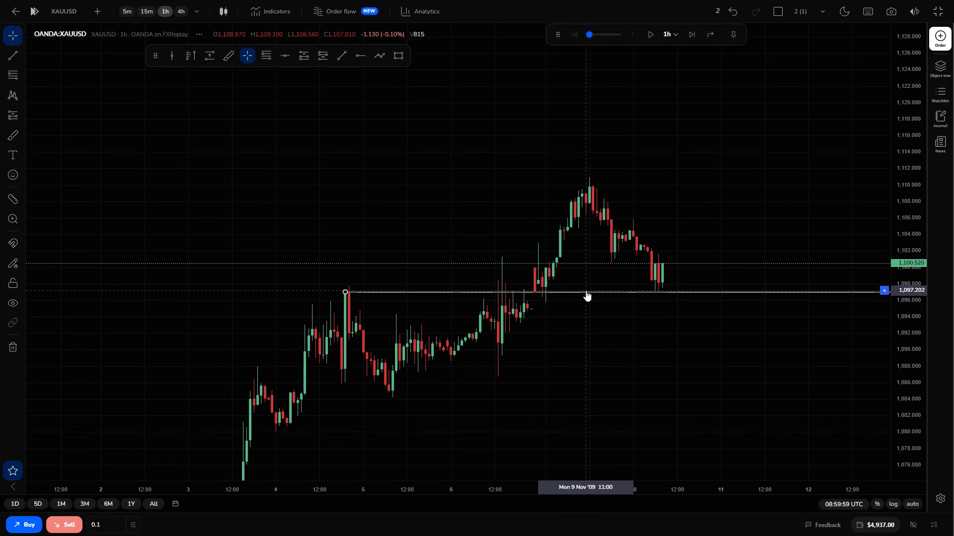
{"action": "left_click_drag", "start_coordinate": [586, 290], "coordinate": [586, 285]}
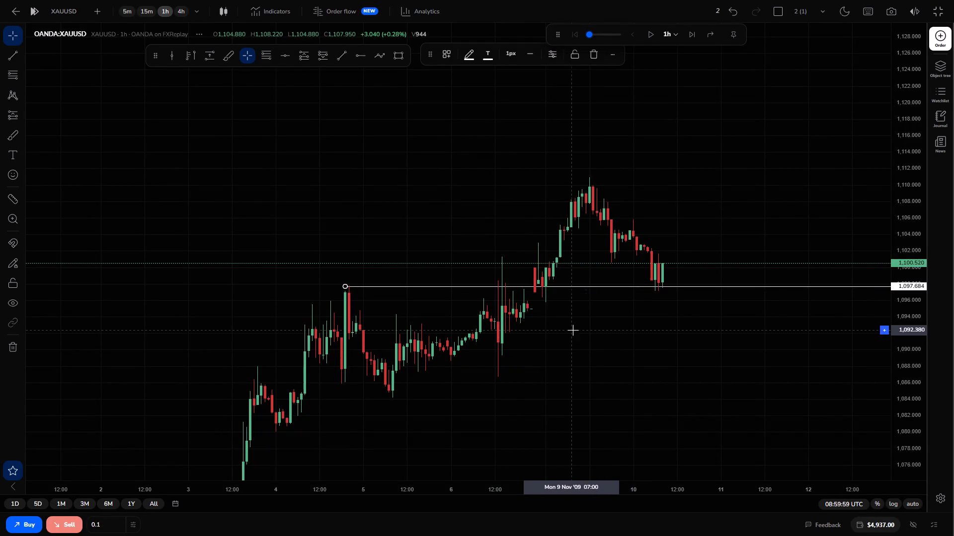
{"action": "left_click", "coordinate": [573, 330]}
Set the replay speed to its maximum.
{"action": "left_click_drag", "start_coordinate": [520, 337], "coordinate": [477, 332]}
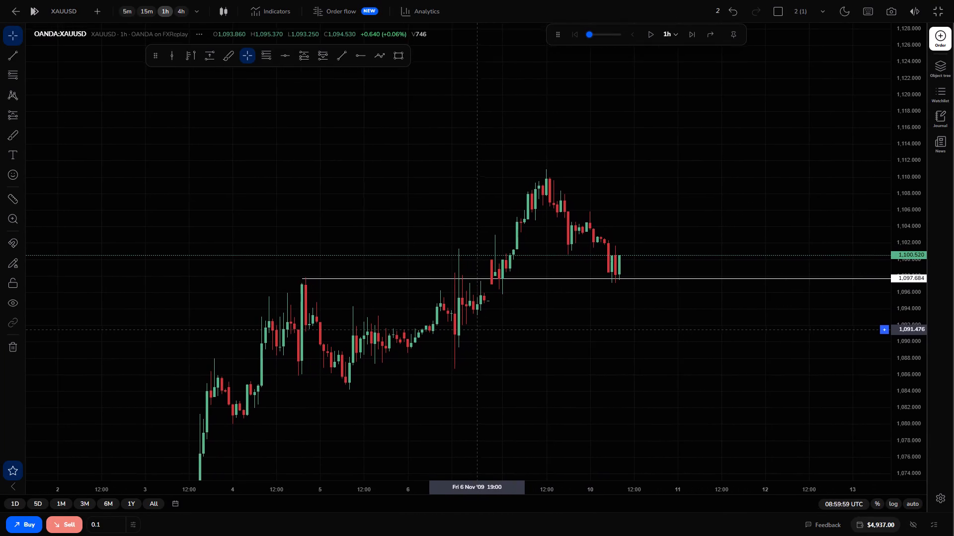
{"action": "left_click_drag", "start_coordinate": [477, 332], "coordinate": [478, 346]}
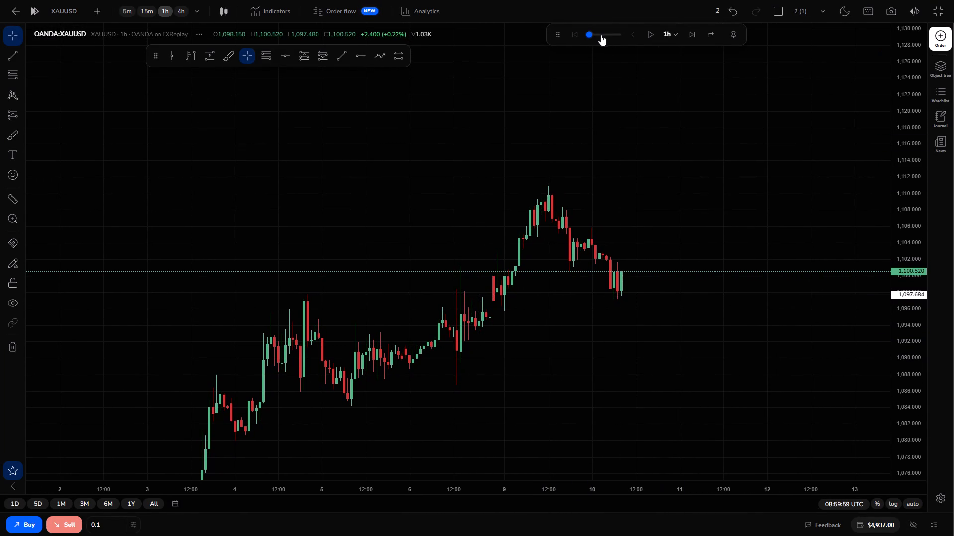
{"action": "left_click_drag", "start_coordinate": [601, 34], "coordinate": [632, 36]}
{"action": "left_click", "coordinate": [625, 185]}
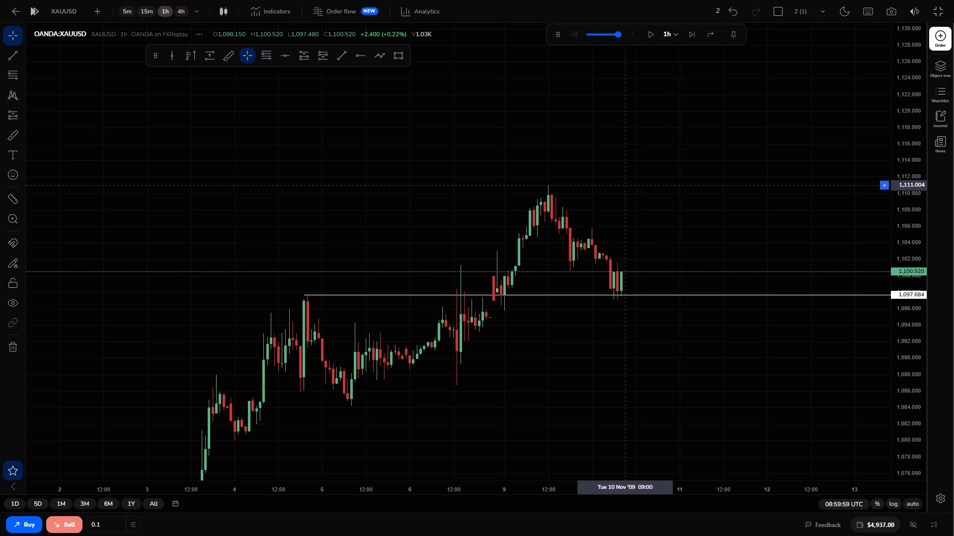
Advance the hourly XAUUSD replay one candle at a time to 11 November 2009, 09:59:59 UTC.
{"action": "left_click_drag", "start_coordinate": [616, 231], "coordinate": [586, 180]}
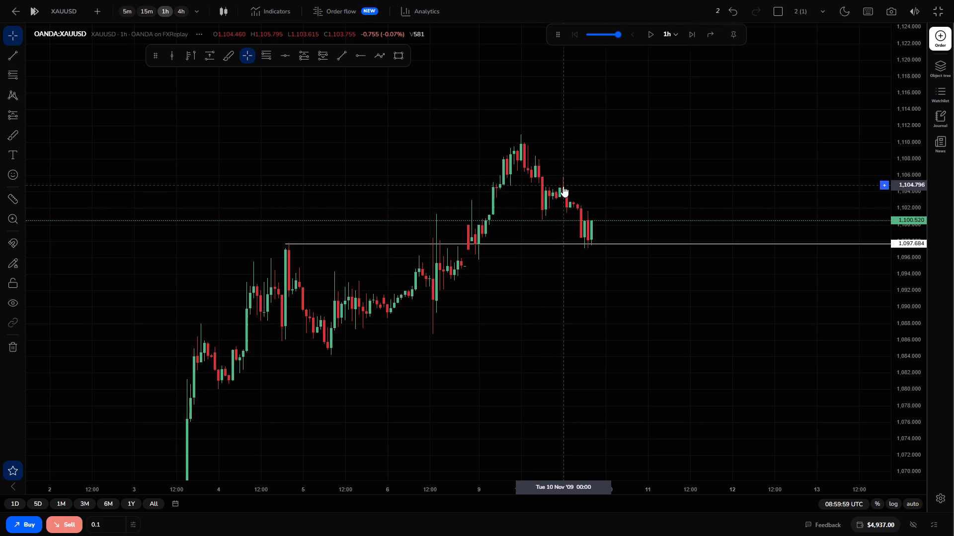
{"action": "left_click", "coordinate": [691, 33]}
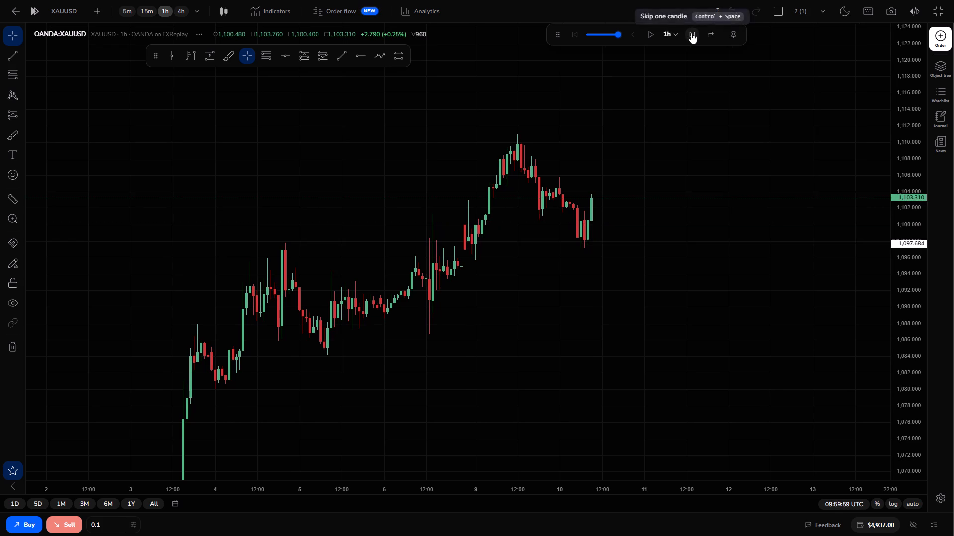
{"action": "left_click", "coordinate": [691, 33]}
{"action": "double_click", "coordinate": [691, 33]}
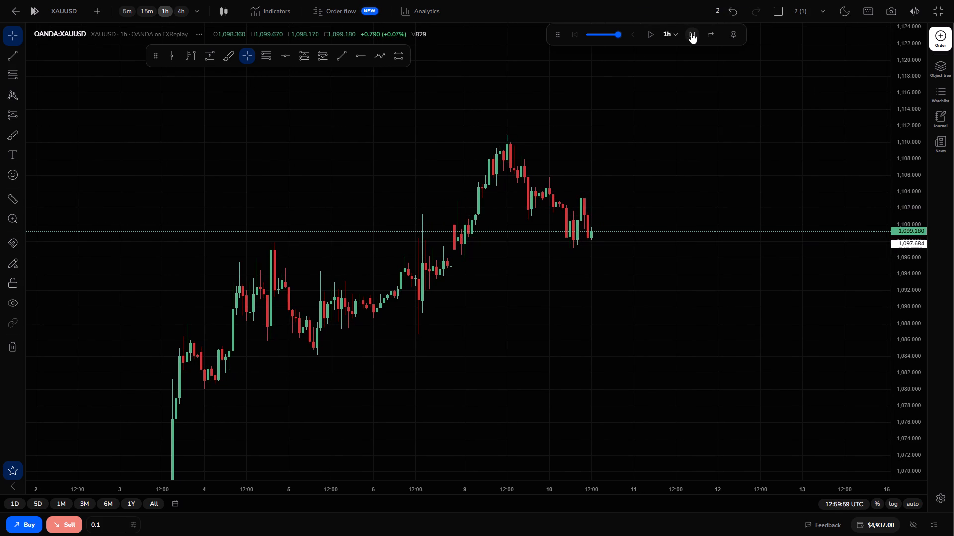
{"action": "left_click", "coordinate": [691, 33]}
{"action": "triple_click", "coordinate": [691, 33]}
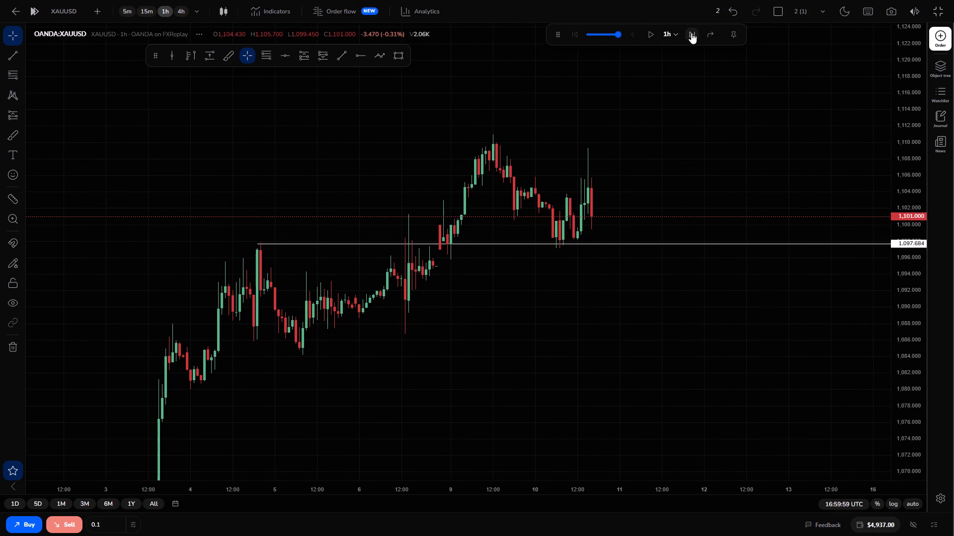
{"action": "left_click", "coordinate": [691, 33]}
{"action": "double_click", "coordinate": [691, 33]}
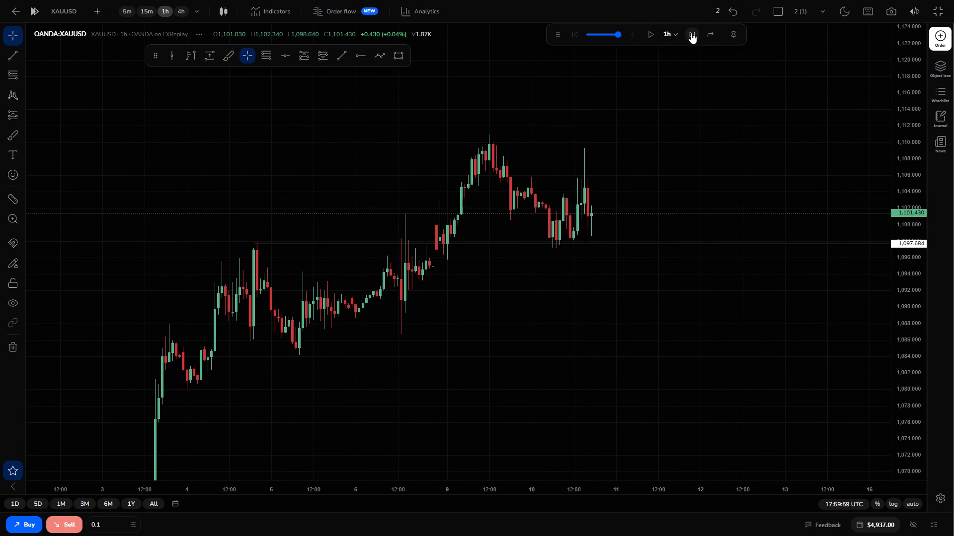
{"action": "triple_click", "coordinate": [691, 33]}
{"action": "triple_click", "coordinate": [691, 33]}
{"action": "triple_click", "coordinate": [691, 33]}
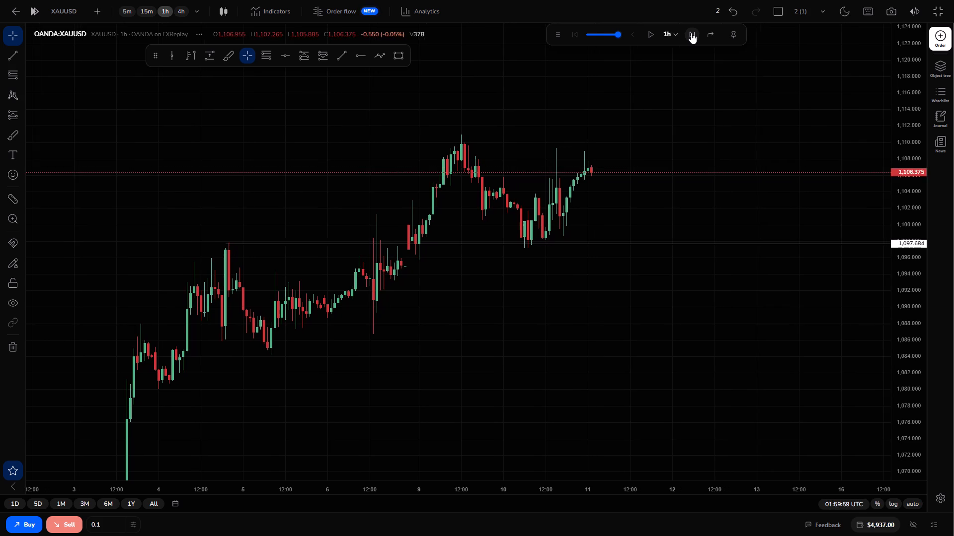
{"action": "left_click", "coordinate": [691, 33]}
{"action": "triple_click", "coordinate": [691, 33]}
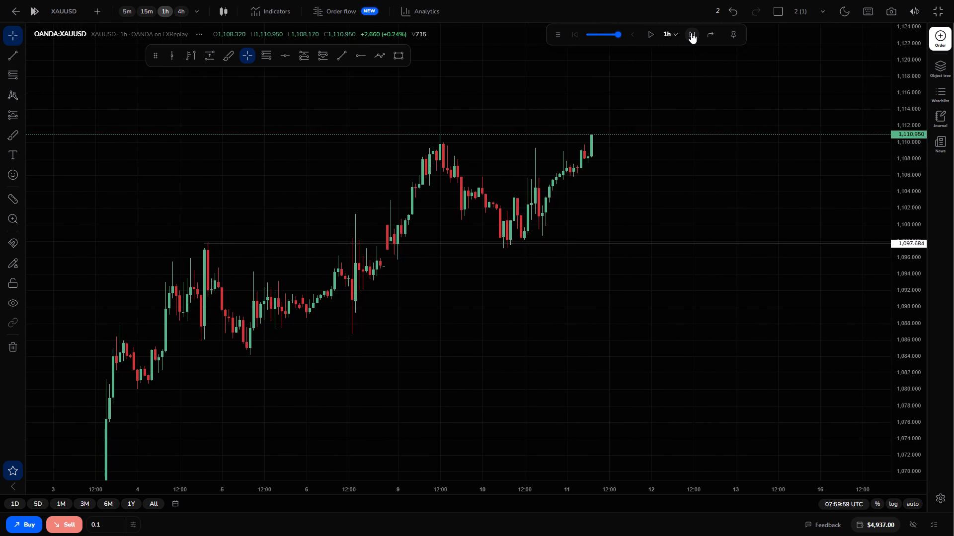
{"action": "left_click", "coordinate": [691, 33]}
{"action": "left_click", "coordinate": [590, 263]}
Examine the XAUUSD price action from 4 to 11 November around the horizontal ray at 1,097.684.
{"action": "scroll", "coordinate": [590, 263], "scroll_direction": "left", "scroll_amount": 1}
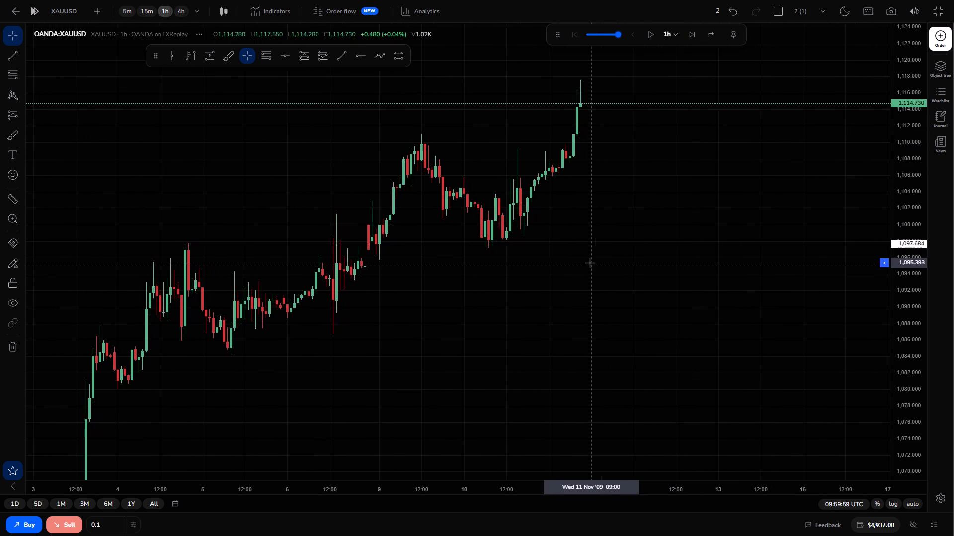
{"action": "scroll", "coordinate": [590, 263], "scroll_direction": "left", "scroll_amount": 1}
{"action": "left_click_drag", "start_coordinate": [387, 191], "coordinate": [758, 315]}
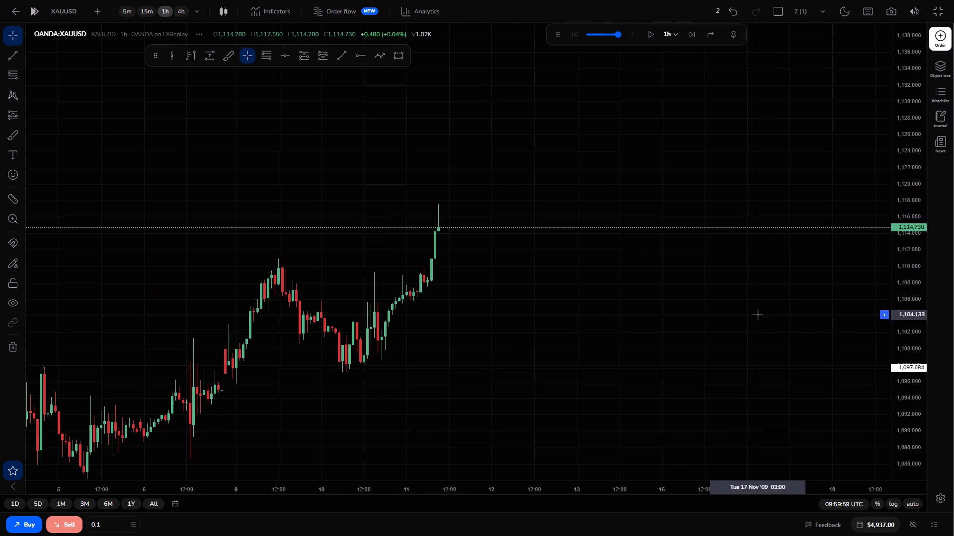
{"action": "left_click_drag", "start_coordinate": [479, 330], "coordinate": [647, 271]}
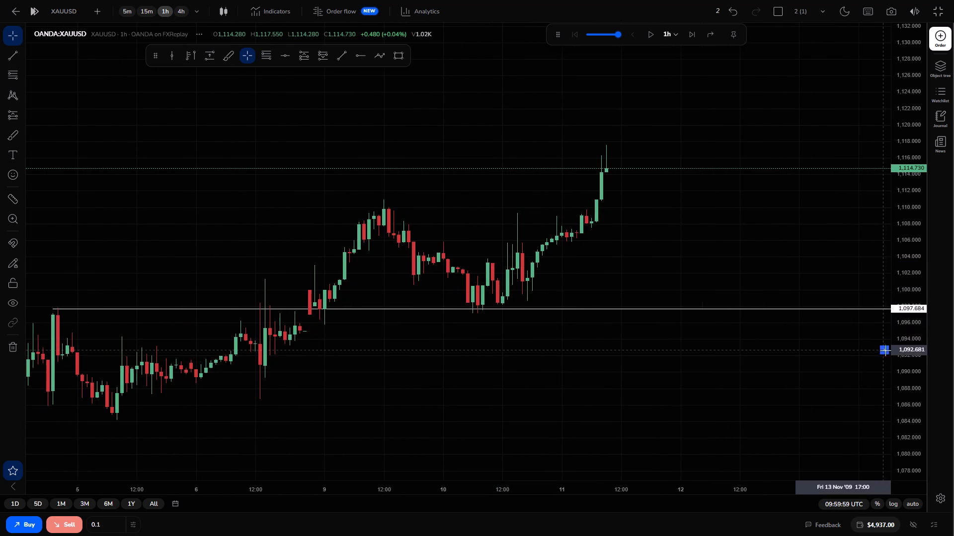
{"action": "left_click_drag", "start_coordinate": [901, 358], "coordinate": [887, 281]}
{"action": "left_click_drag", "start_coordinate": [692, 277], "coordinate": [752, 244]}
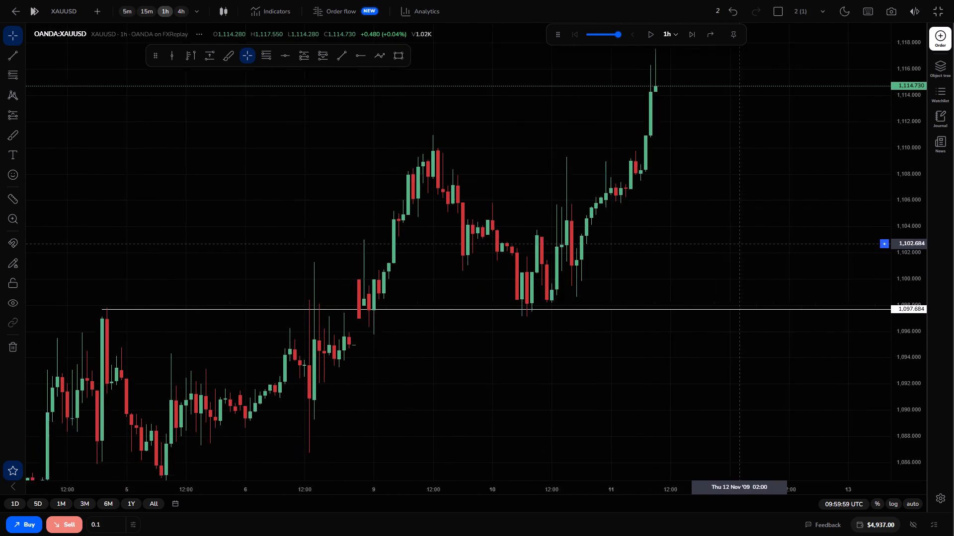
{"action": "left_click_drag", "start_coordinate": [752, 244], "coordinate": [753, 244]}
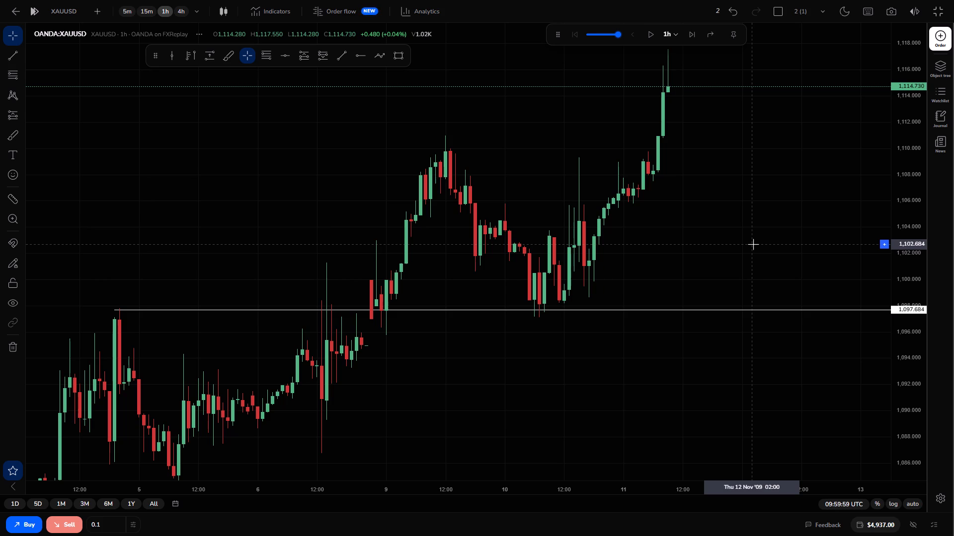
{"action": "left_click_drag", "start_coordinate": [917, 196], "coordinate": [890, 241]}
{"action": "left_click_drag", "start_coordinate": [698, 253], "coordinate": [816, 261]}
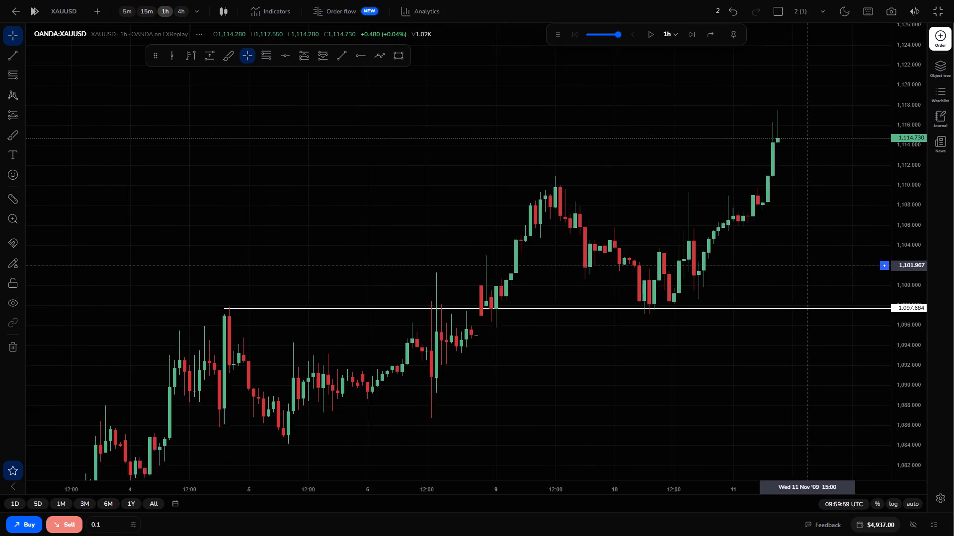
{"action": "left_click_drag", "start_coordinate": [816, 261], "coordinate": [821, 257]}
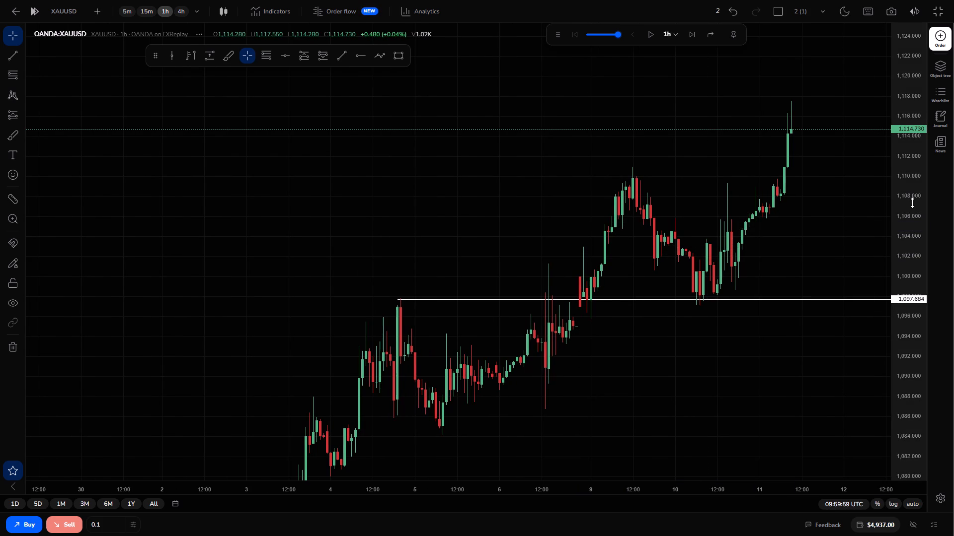
{"action": "left_click_drag", "start_coordinate": [912, 202], "coordinate": [903, 244]}
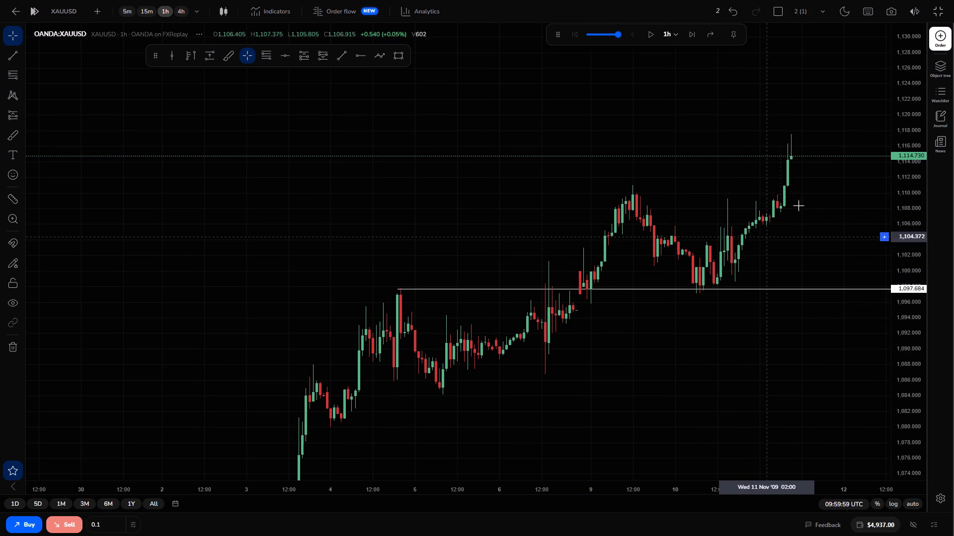
Draw a rising trend line from the 10 November swing low near 1,098.6 to about 1,117 at 12 November.
{"action": "left_click", "coordinate": [336, 52]}
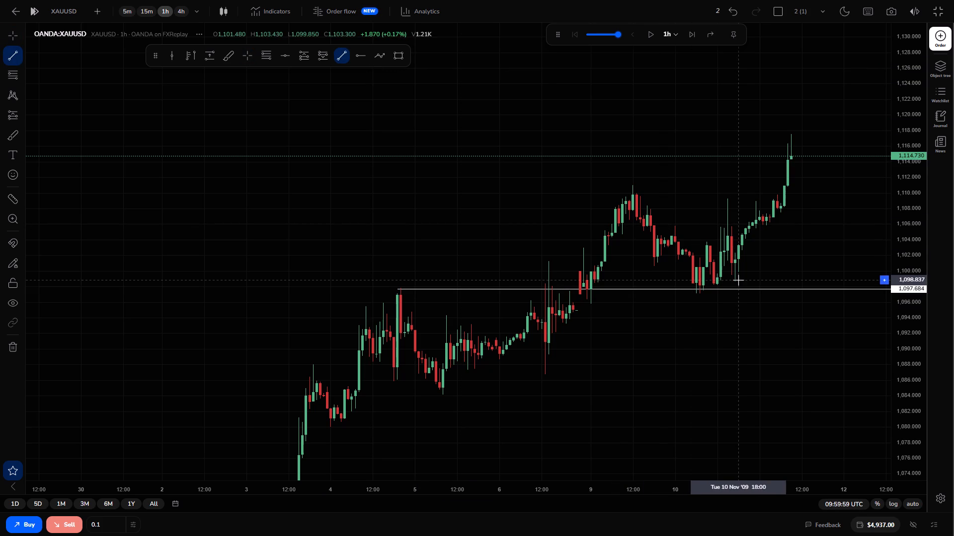
{"action": "left_click", "coordinate": [736, 282]}
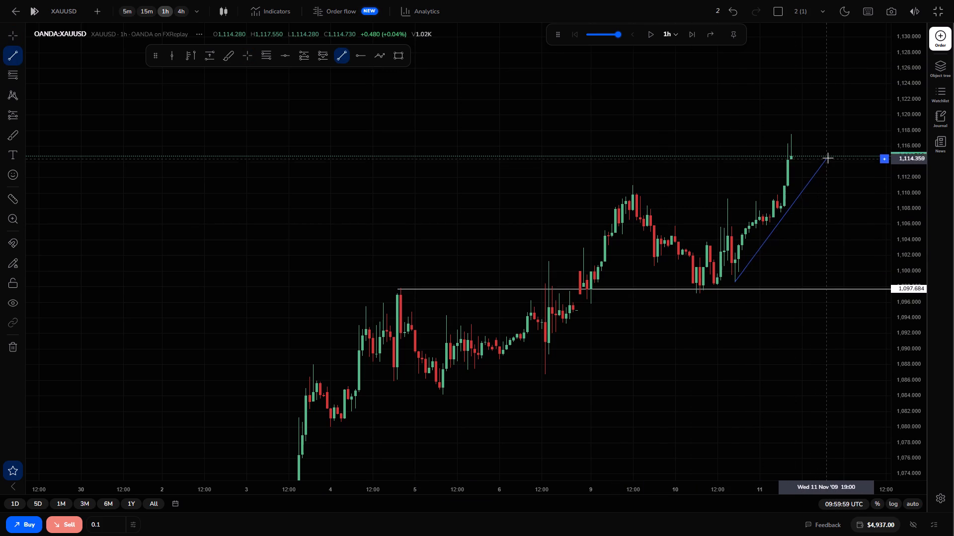
{"action": "left_click", "coordinate": [847, 137]}
{"action": "left_click", "coordinate": [849, 189]}
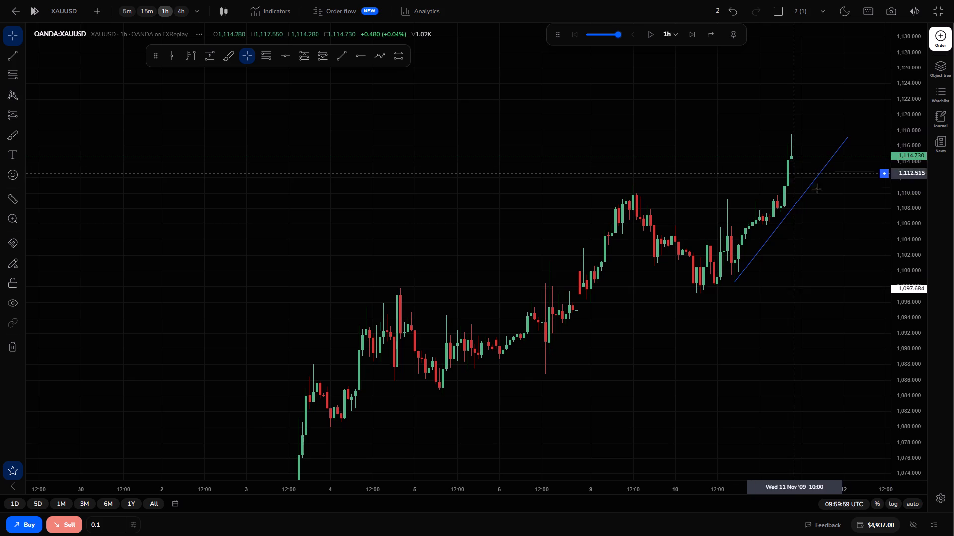
Place a horizontal ray at about 1,109.78, starting from the 9 November 08:00 candle near the swing high.
{"action": "left_click_drag", "start_coordinate": [851, 224], "coordinate": [780, 201]}
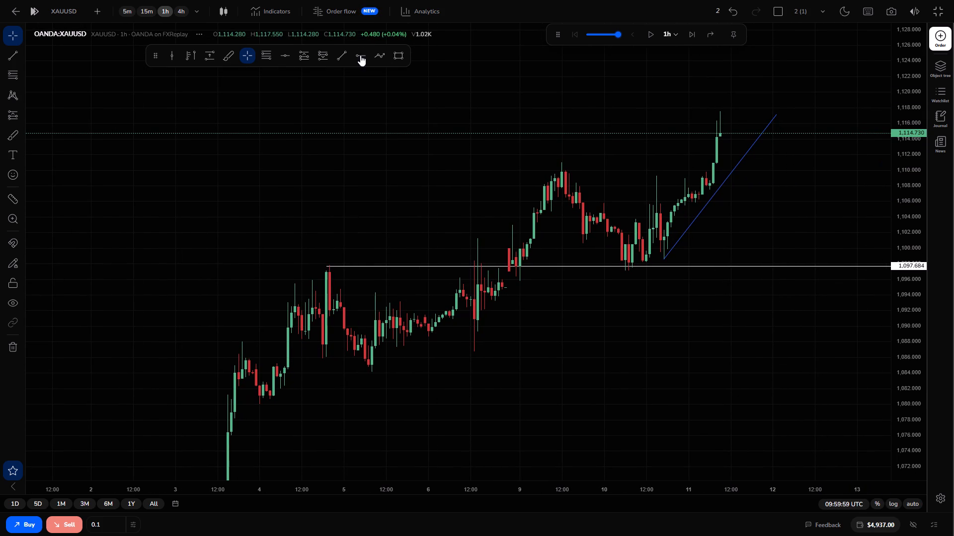
{"action": "left_click", "coordinate": [361, 49]}
{"action": "left_click", "coordinate": [549, 172]}
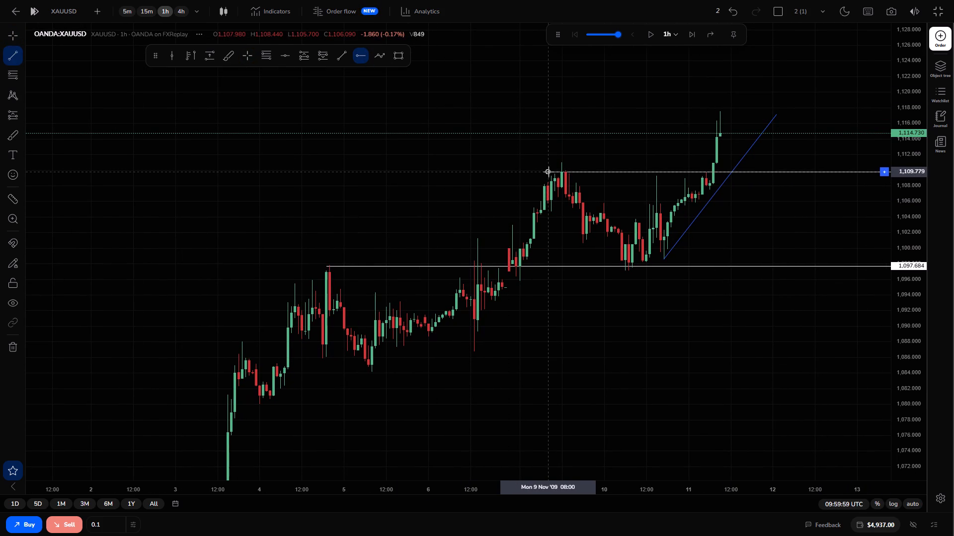
{"action": "left_click", "coordinate": [485, 167]}
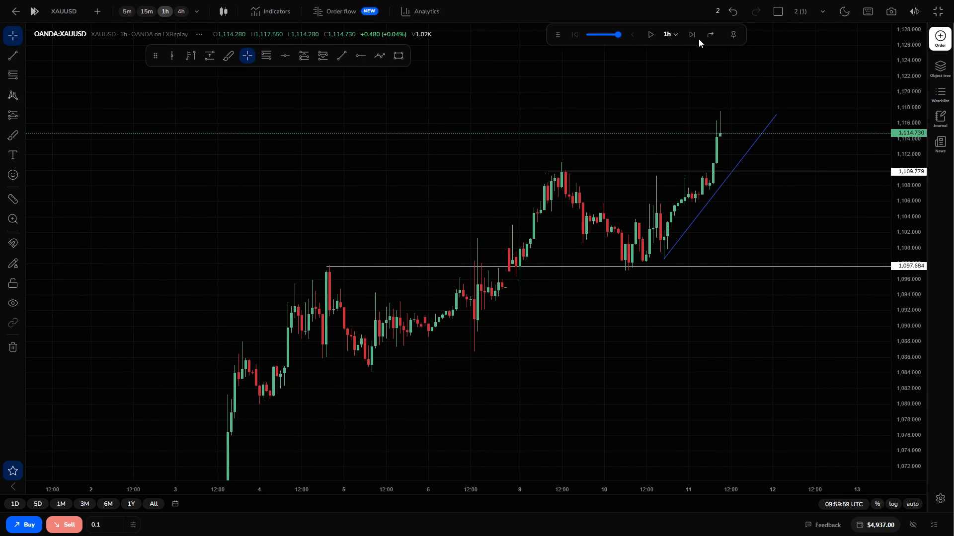
Switch the XAUUSD chart to the 5-minute timeframe.
{"action": "left_click", "coordinate": [154, 12]}
{"action": "left_click", "coordinate": [130, 12]}
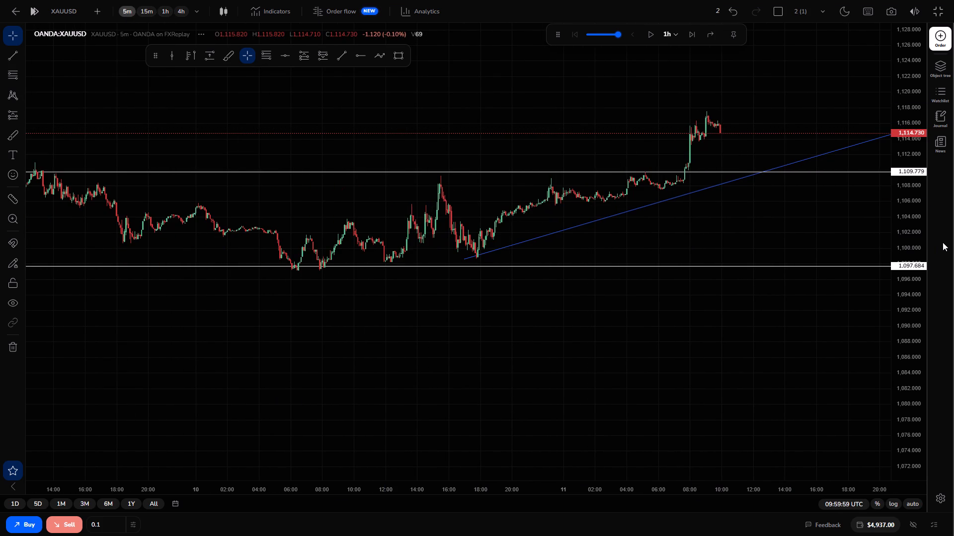
Set the replay step interval to 5 minutes.
{"action": "left_click_drag", "start_coordinate": [919, 233], "coordinate": [912, 58]}
{"action": "left_click_drag", "start_coordinate": [770, 105], "coordinate": [757, 219]}
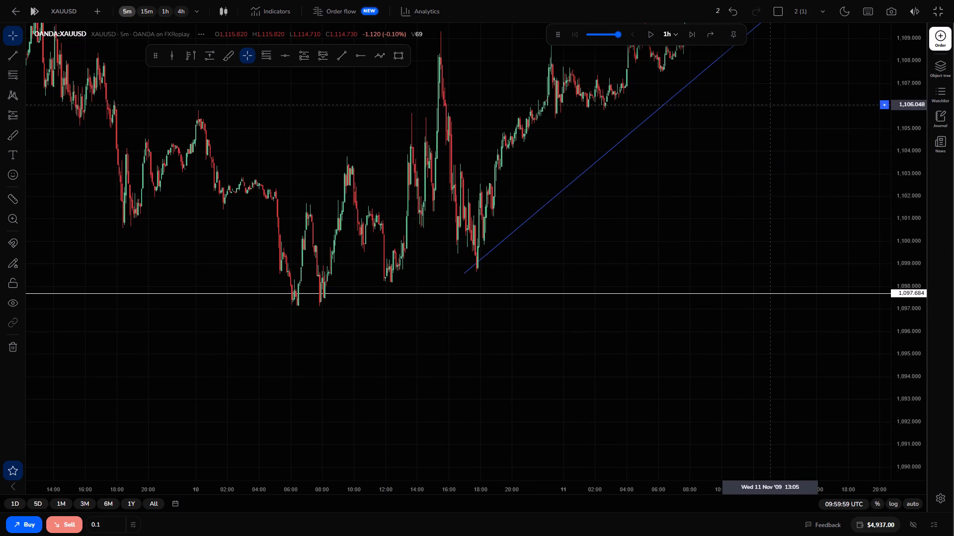
{"action": "left_click_drag", "start_coordinate": [757, 219], "coordinate": [748, 256]}
{"action": "left_click_drag", "start_coordinate": [725, 149], "coordinate": [718, 307]}
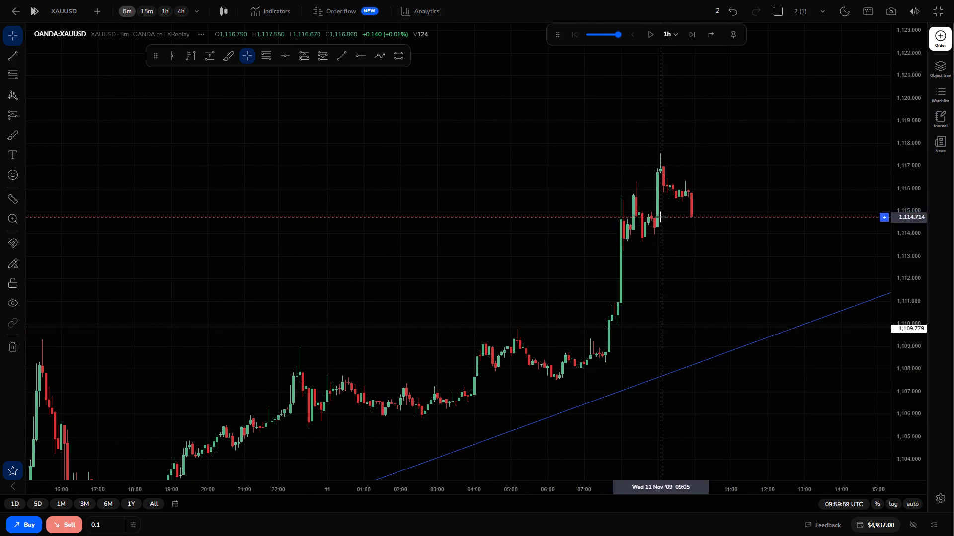
{"action": "left_click", "coordinate": [668, 33]}
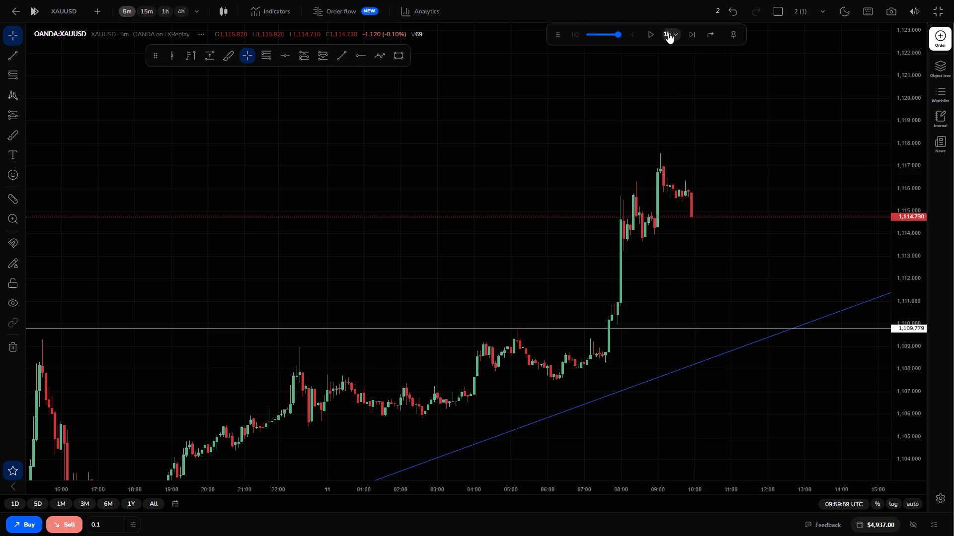
{"action": "scroll", "coordinate": [651, 163], "scroll_direction": "down", "scroll_amount": 1}
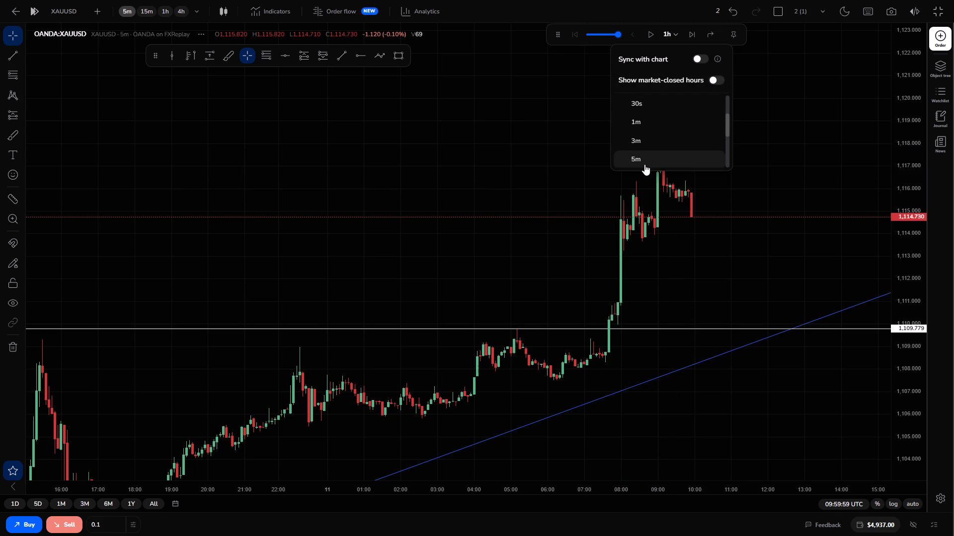
{"action": "left_click", "coordinate": [644, 164]}
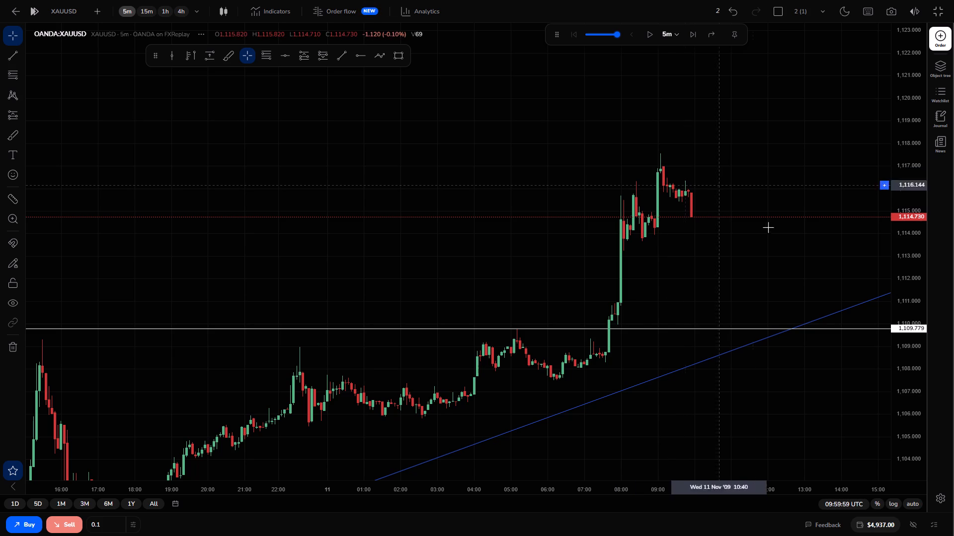
Advance the 5-minute XAUUSD replay to 11 November 2009, 11:19:59 UTC, stepping candles and briefly running playback.
{"action": "left_click", "coordinate": [693, 34]}
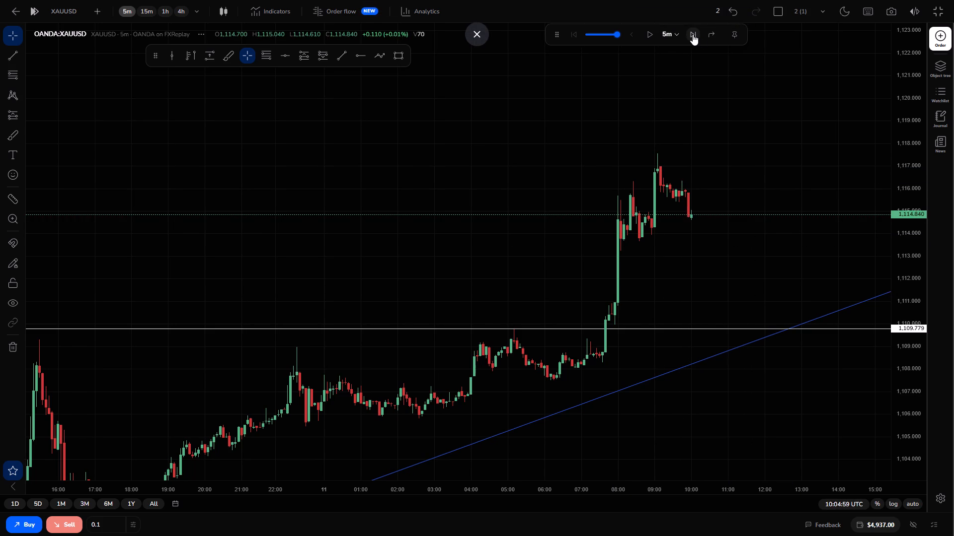
{"action": "left_click", "coordinate": [693, 34]}
{"action": "triple_click", "coordinate": [693, 34]}
{"action": "triple_click", "coordinate": [693, 34]}
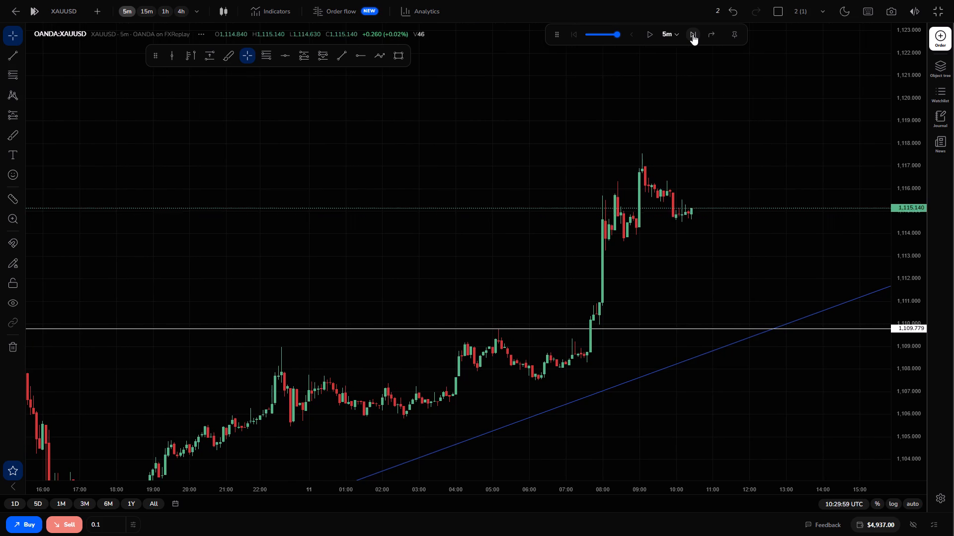
{"action": "left_click", "coordinate": [647, 35]}
{"action": "left_click", "coordinate": [647, 35]}
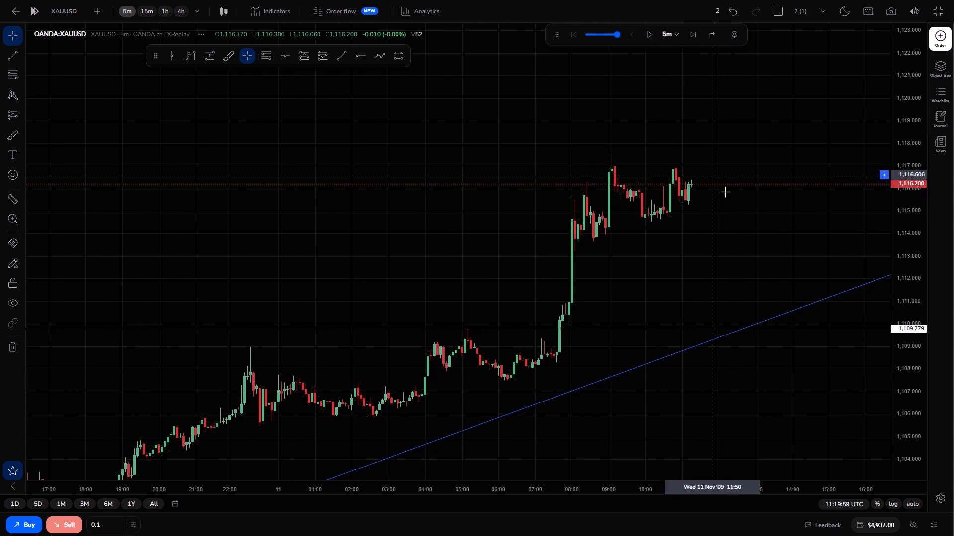
Advance the 5-minute replay candle by candle to 12:49:59 UTC on 11 November.
{"action": "left_click_drag", "start_coordinate": [912, 289], "coordinate": [886, 153]}
{"action": "left_click_drag", "start_coordinate": [710, 141], "coordinate": [786, 220]}
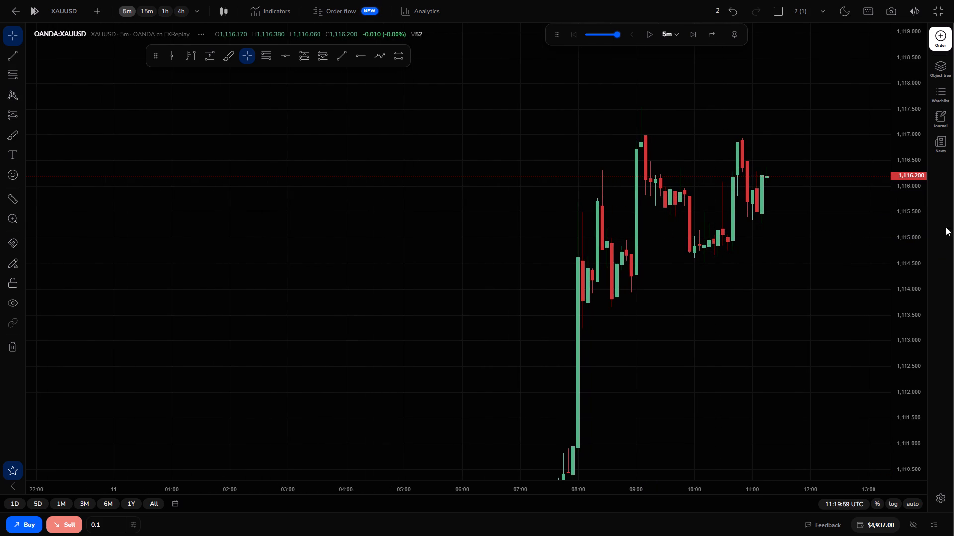
{"action": "left_click_drag", "start_coordinate": [918, 197], "coordinate": [917, 286]}
{"action": "left_click_drag", "start_coordinate": [839, 298], "coordinate": [754, 280]}
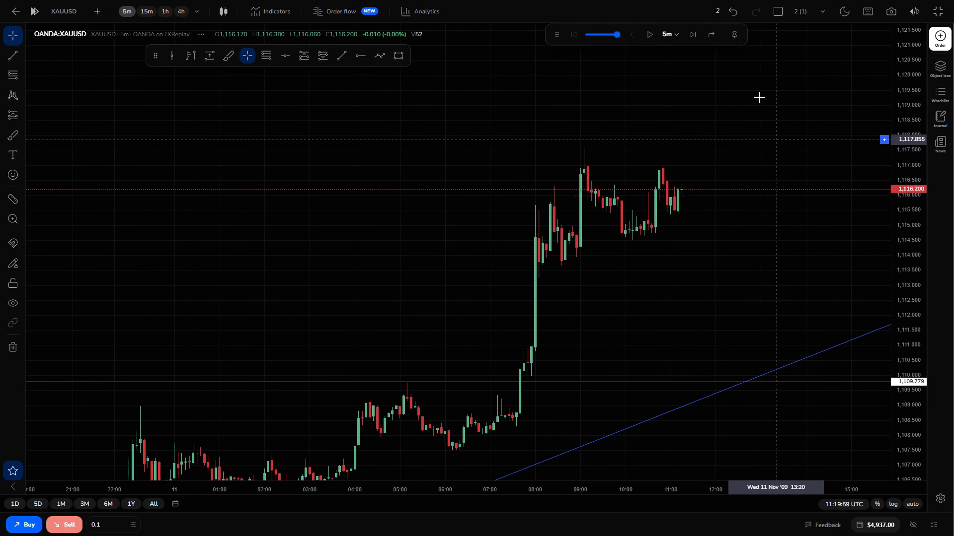
{"action": "triple_click", "coordinate": [689, 35]}
{"action": "triple_click", "coordinate": [689, 35]}
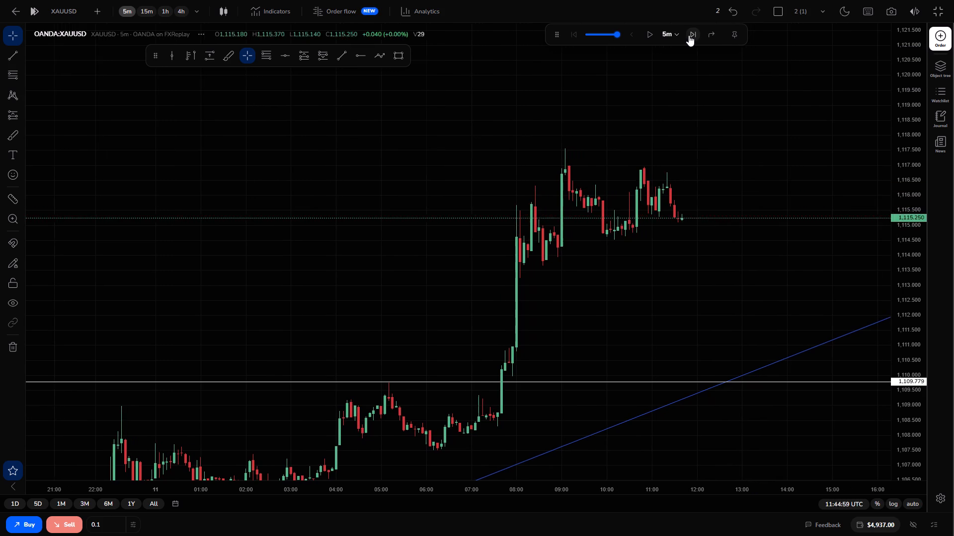
{"action": "triple_click", "coordinate": [689, 35]}
{"action": "triple_click", "coordinate": [689, 35]}
{"action": "triple_click", "coordinate": [689, 35]}
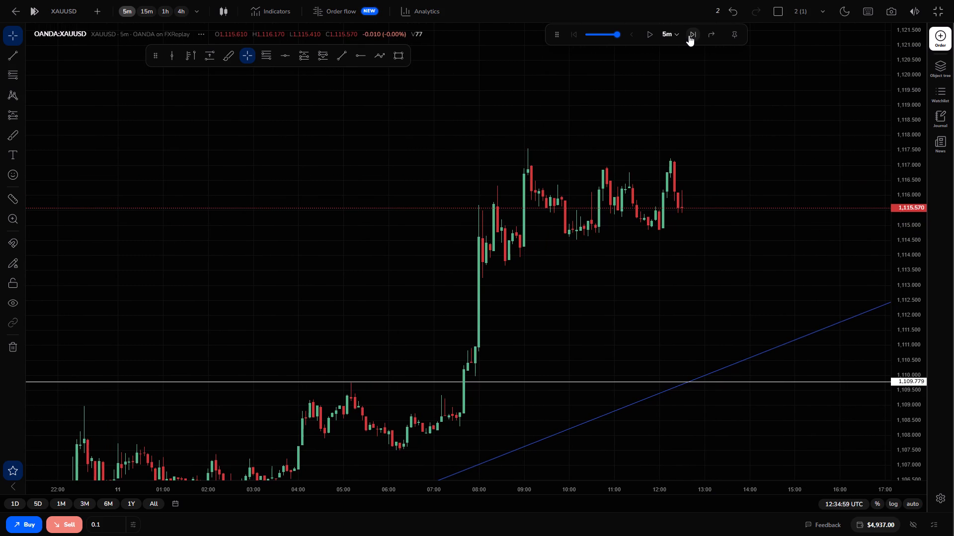
{"action": "left_click", "coordinate": [689, 35]}
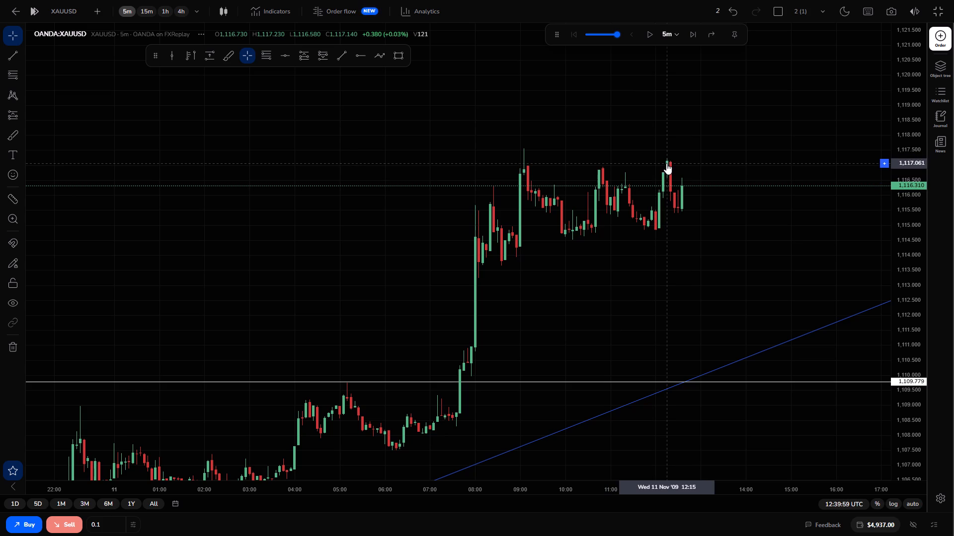
{"action": "double_click", "coordinate": [692, 30]}
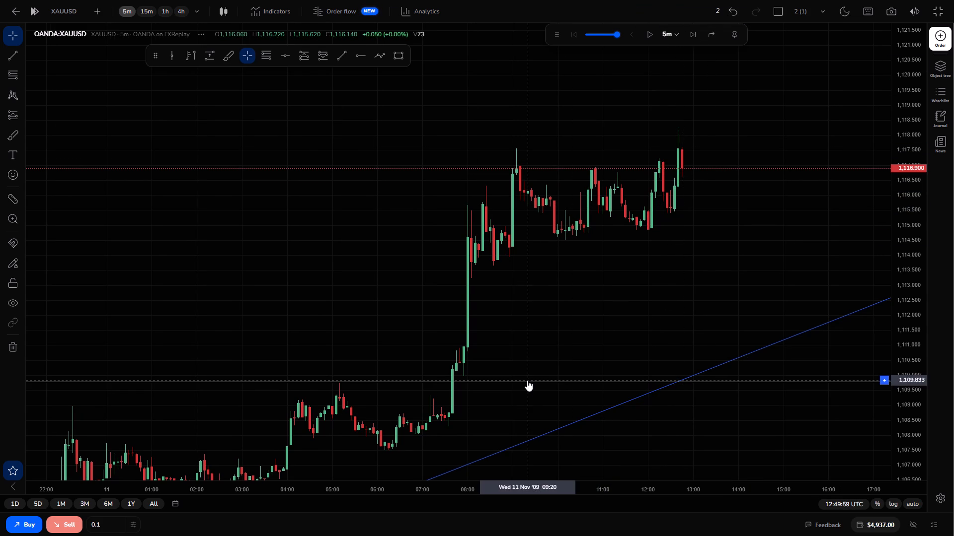
Open a 0.1-lot market sell position on XAUUSD.
{"action": "left_click", "coordinate": [72, 526]}
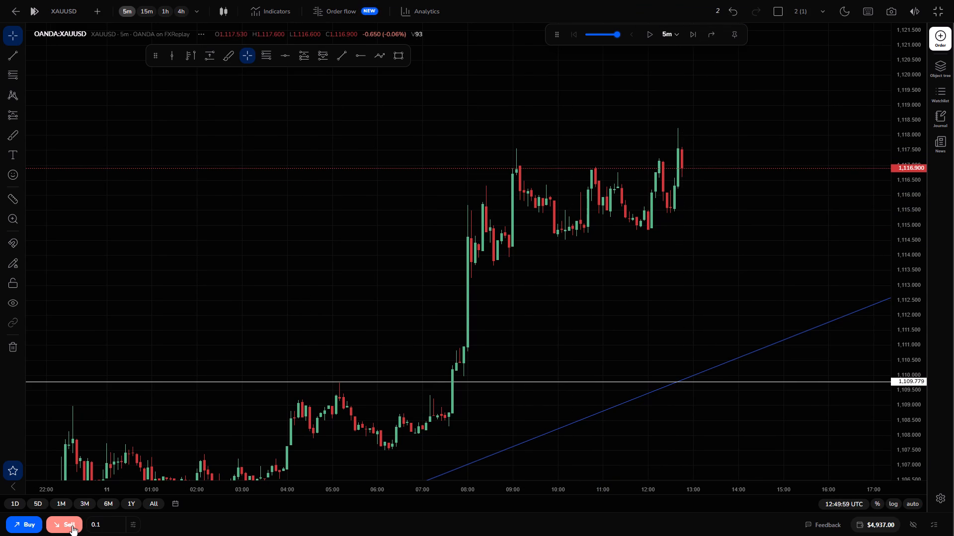
Add two take-profit targets to the short position, one at about 1,113.72 and one at about 1,114.73.
{"action": "left_click_drag", "start_coordinate": [798, 167], "coordinate": [797, 202]}
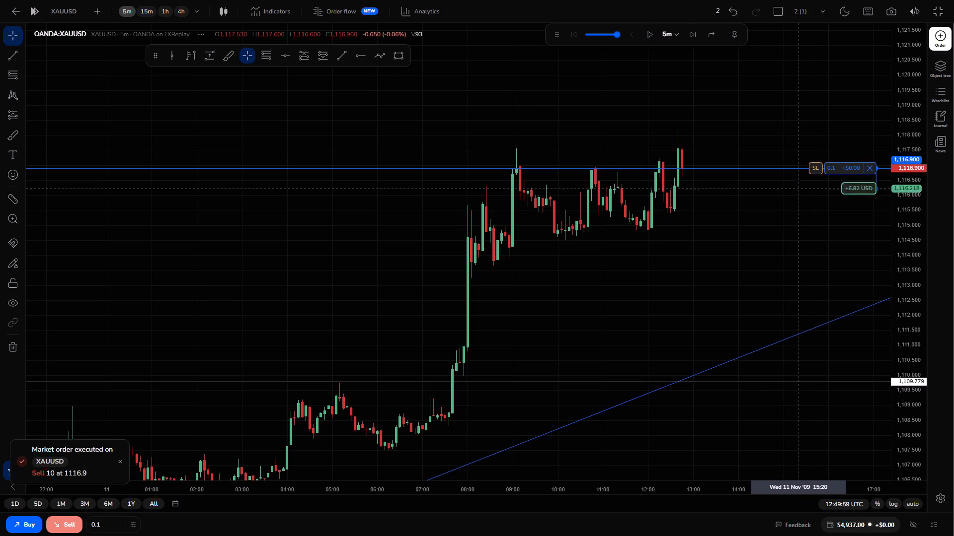
{"action": "left_click_drag", "start_coordinate": [797, 202], "coordinate": [781, 264]}
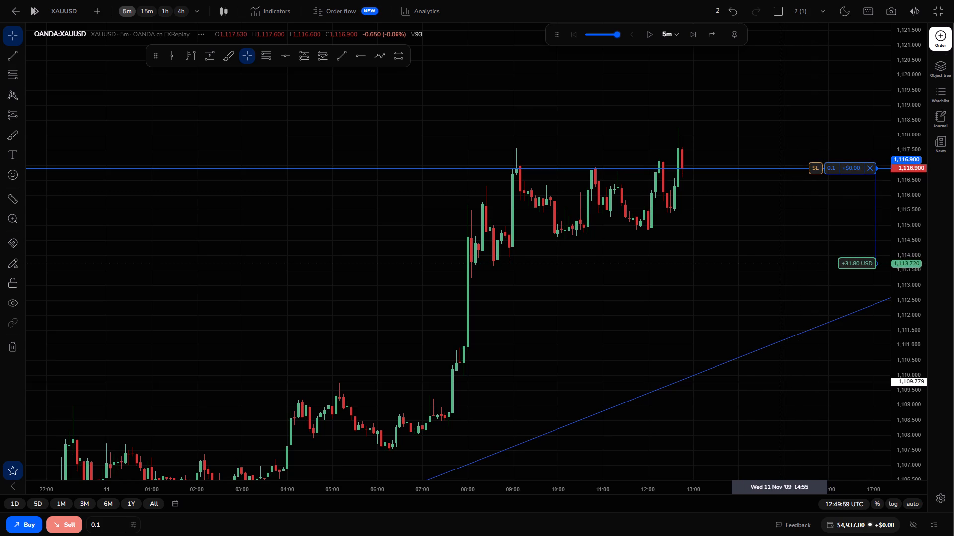
{"action": "left_click_drag", "start_coordinate": [781, 264], "coordinate": [779, 236]}
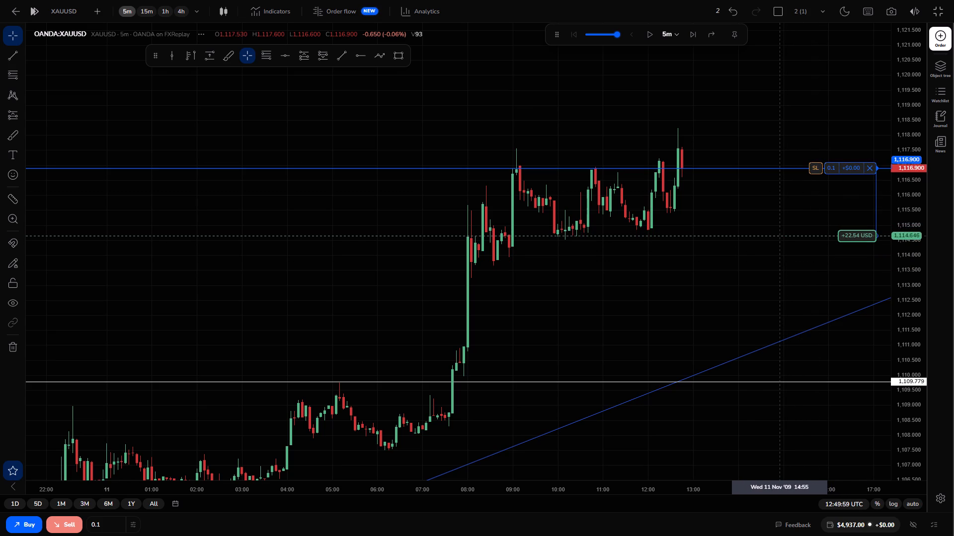
{"action": "left_click_drag", "start_coordinate": [779, 236], "coordinate": [777, 267]}
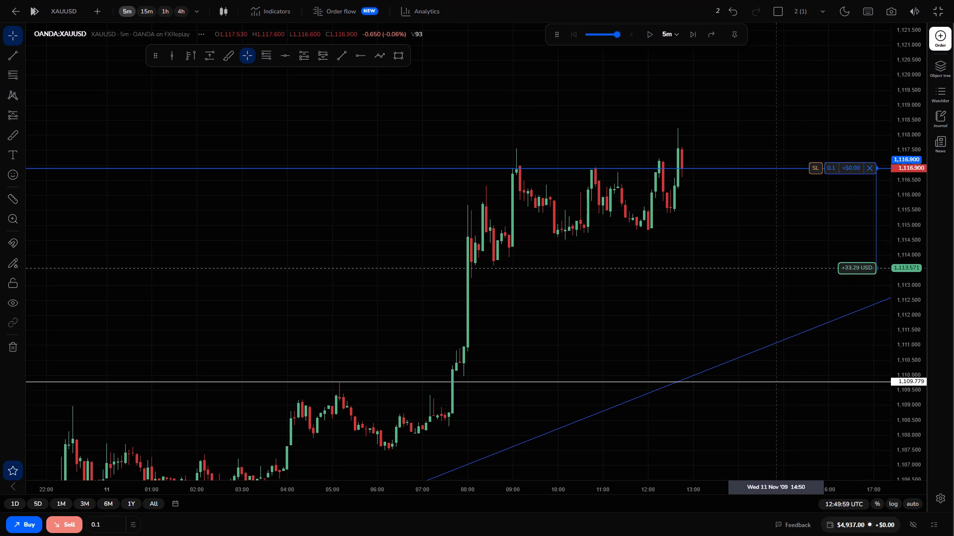
{"action": "left_click_drag", "start_coordinate": [777, 267], "coordinate": [777, 264]}
{"action": "left_click_drag", "start_coordinate": [797, 167], "coordinate": [796, 177]}
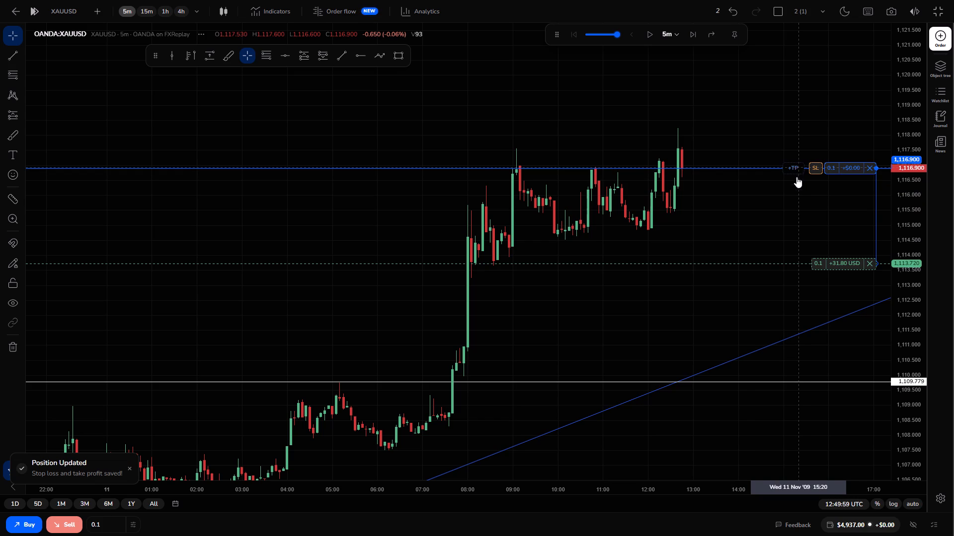
{"action": "left_click_drag", "start_coordinate": [796, 177], "coordinate": [796, 233]}
Set the short position's stop loss at about 1,118.65, above the latest swing high.
{"action": "left_click_drag", "start_coordinate": [819, 169], "coordinate": [818, 151]}
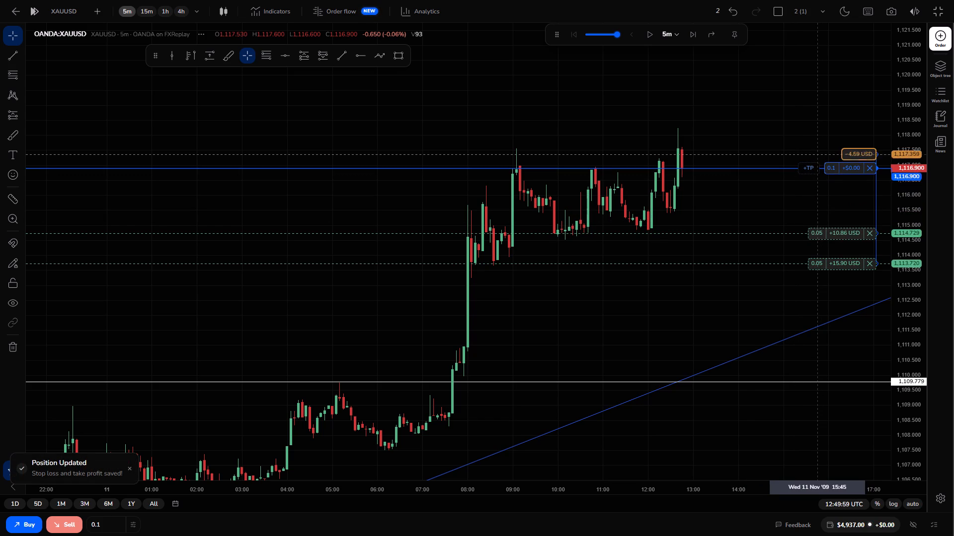
{"action": "left_click_drag", "start_coordinate": [818, 151], "coordinate": [814, 116]}
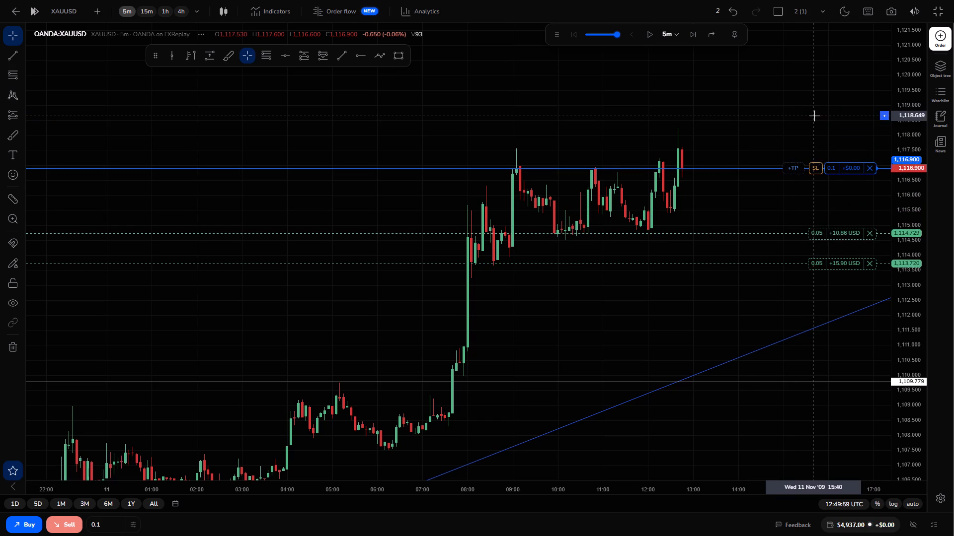
Advance the 5-minute replay with the short position open to 13:44:59 UTC.
{"action": "double_click", "coordinate": [694, 34]}
{"action": "triple_click", "coordinate": [694, 34]}
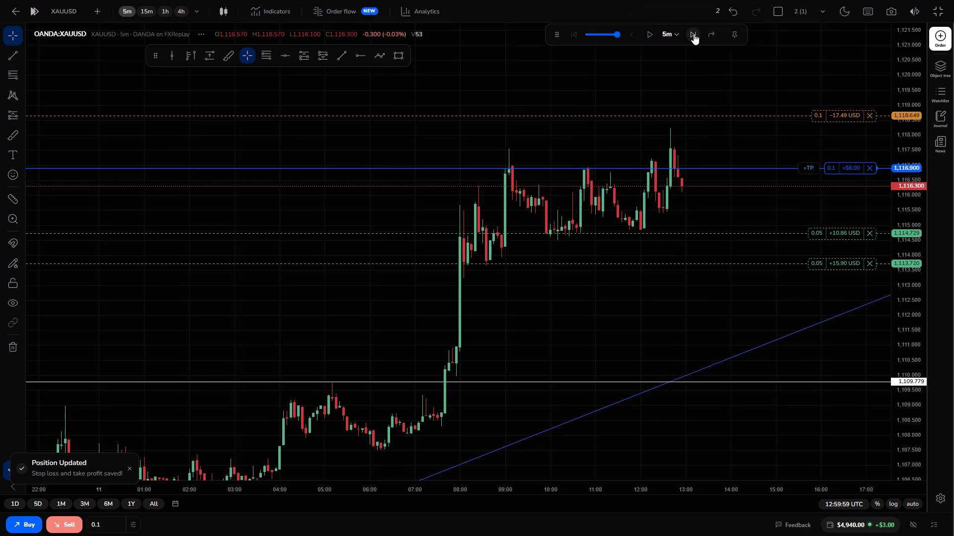
{"action": "triple_click", "coordinate": [694, 34]}
{"action": "left_click", "coordinate": [694, 34]}
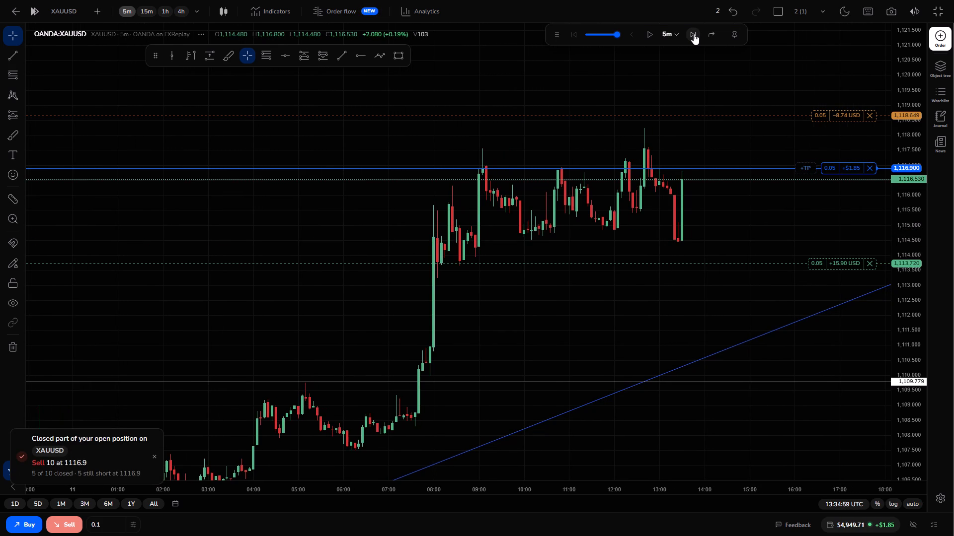
{"action": "double_click", "coordinate": [694, 34]}
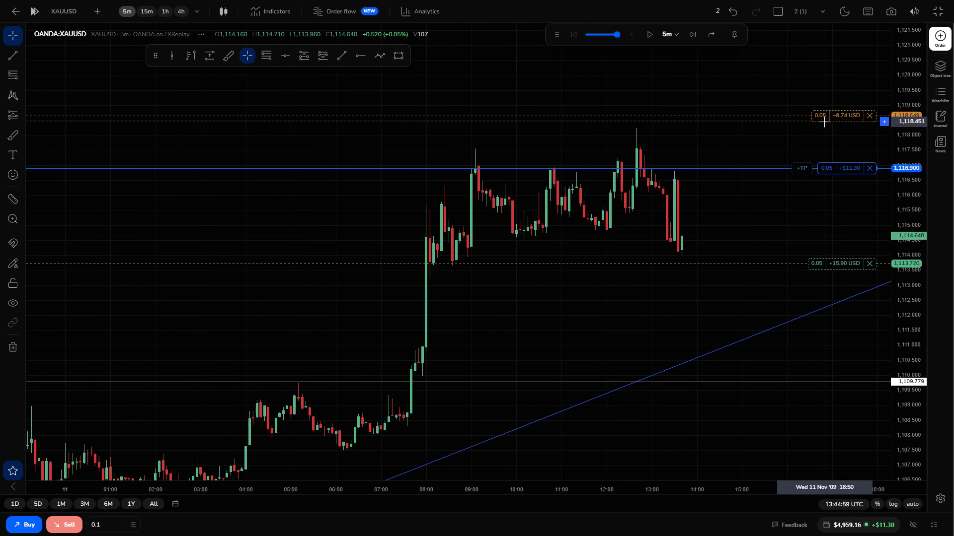
Move the remaining short position's stop loss down to about 1,115.4, below the entry price.
{"action": "left_click", "coordinate": [824, 122]}
{"action": "left_click_drag", "start_coordinate": [825, 116], "coordinate": [827, 212]}
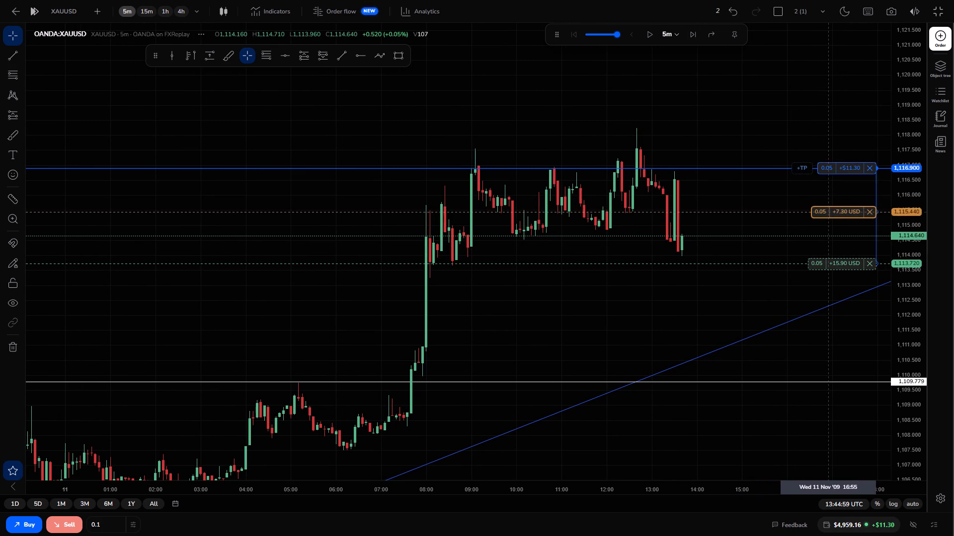
{"action": "left_click_drag", "start_coordinate": [827, 212], "coordinate": [827, 212]}
Advance the 5-minute replay candle by candle to 14:29:59 UTC.
{"action": "double_click", "coordinate": [695, 37]}
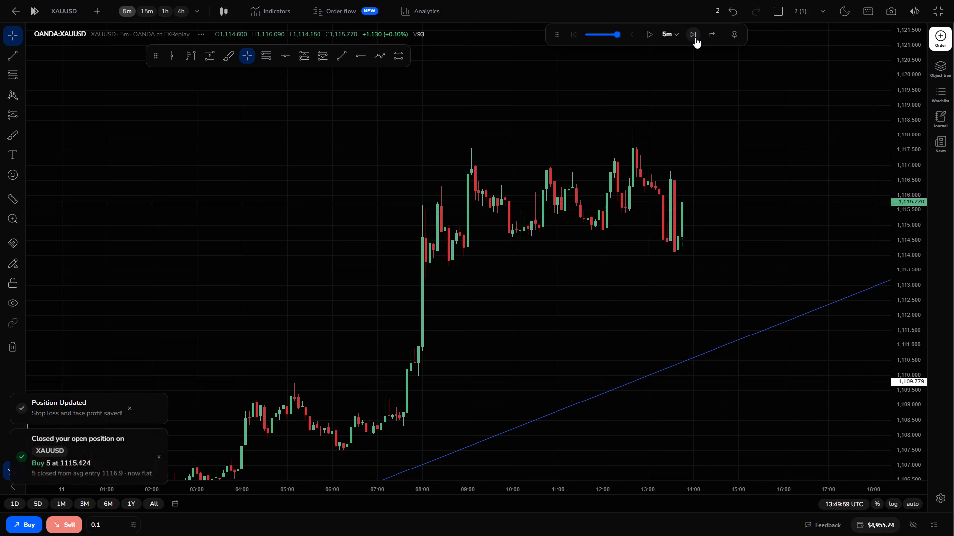
{"action": "triple_click", "coordinate": [695, 37]}
{"action": "triple_click", "coordinate": [695, 37]}
{"action": "left_click", "coordinate": [695, 37]}
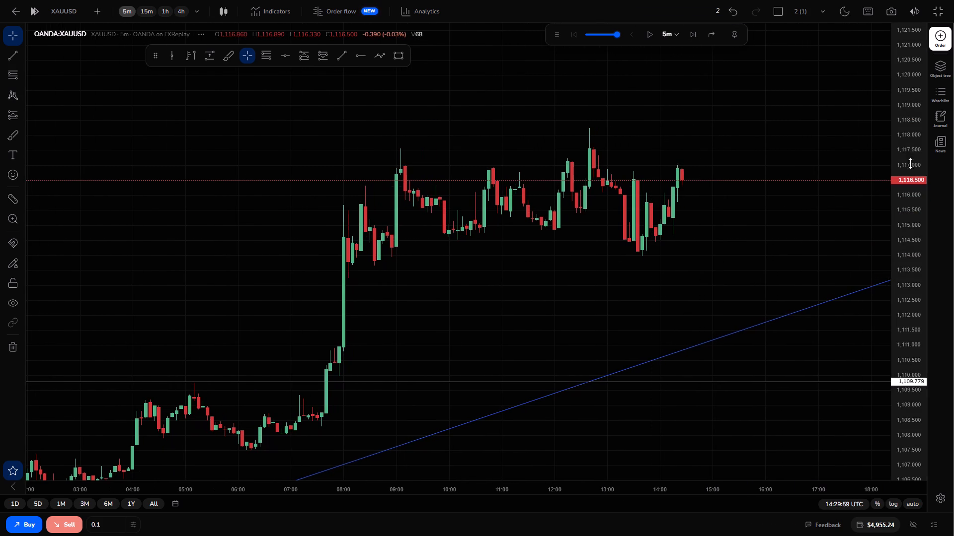
Examine the 4-hour XAUUSD price structure and the marked levels, comparing it with the 5-minute chart.
{"action": "left_click_drag", "start_coordinate": [912, 156], "coordinate": [910, 222]}
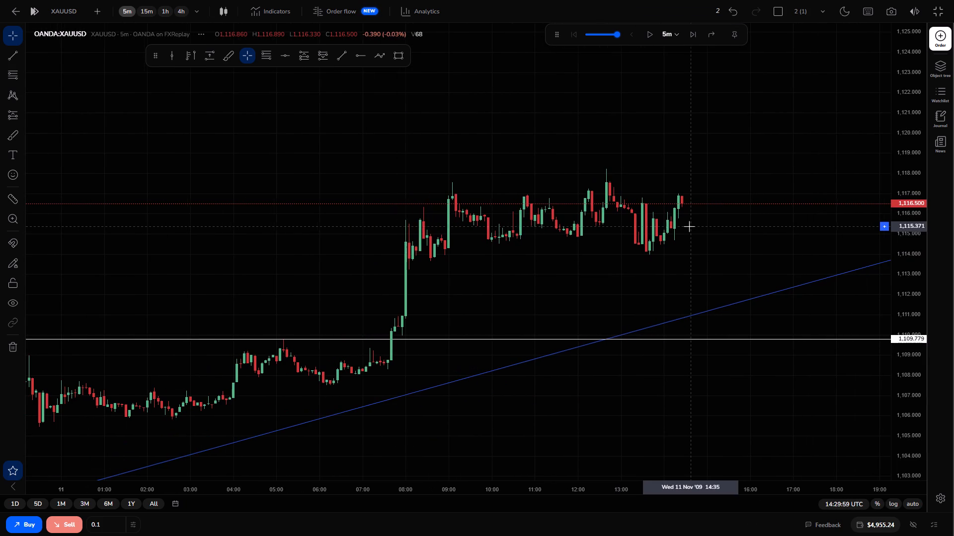
{"action": "left_click", "coordinate": [180, 12]}
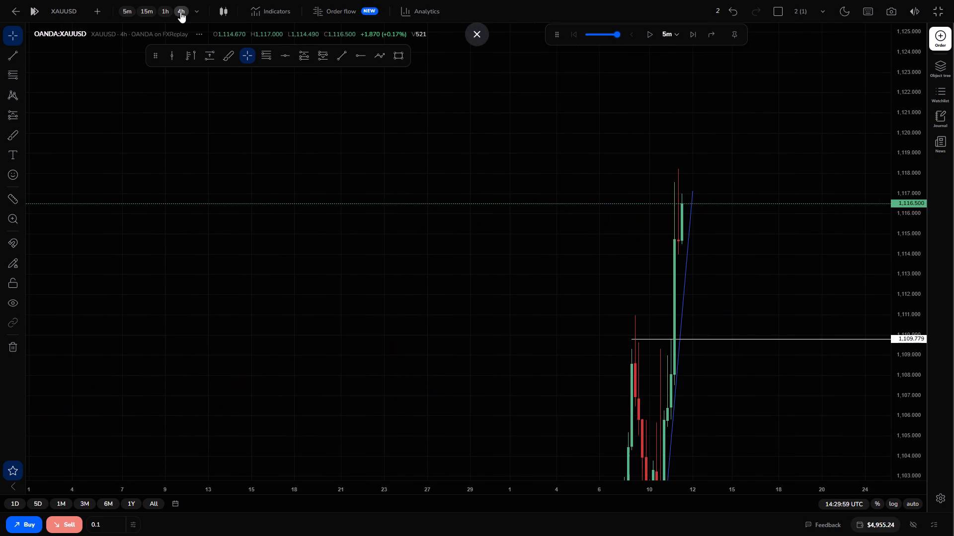
{"action": "left_click_drag", "start_coordinate": [900, 190], "coordinate": [880, 491]}
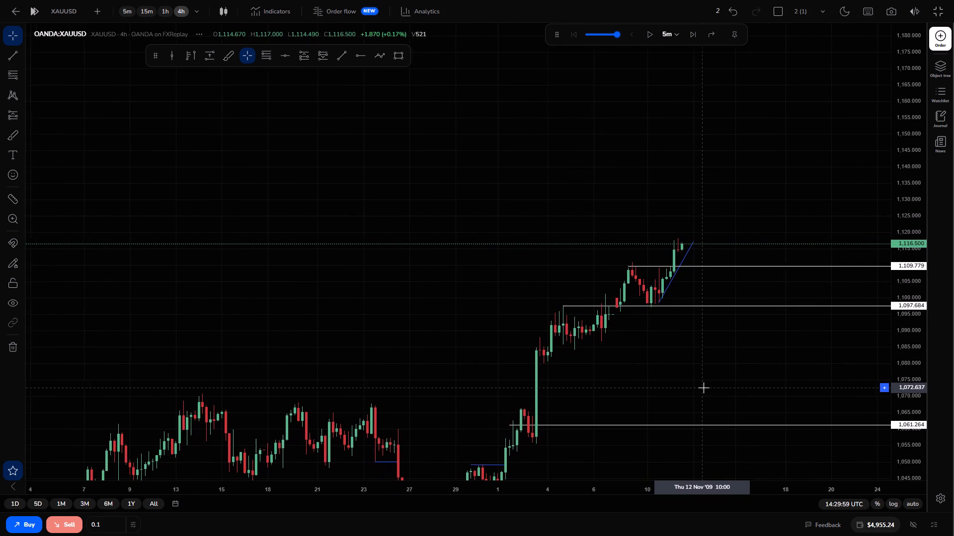
{"action": "left_click_drag", "start_coordinate": [704, 388], "coordinate": [587, 293]}
{"action": "left_click_drag", "start_coordinate": [587, 293], "coordinate": [592, 297]}
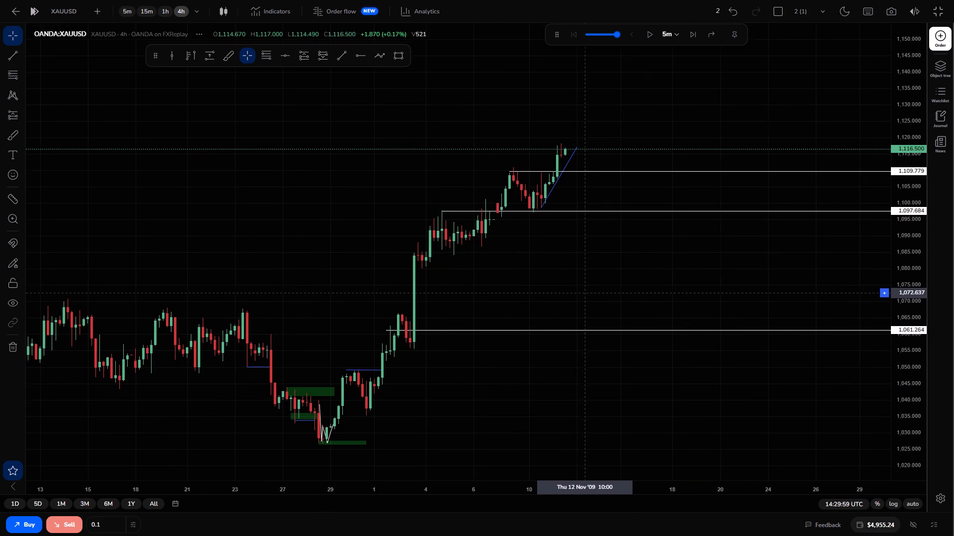
{"action": "left_click_drag", "start_coordinate": [592, 297], "coordinate": [684, 362]}
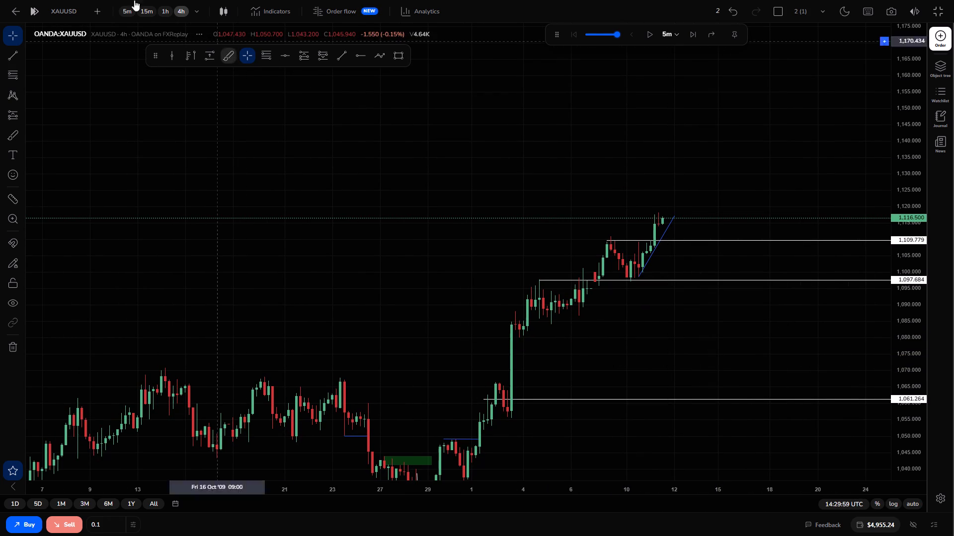
{"action": "left_click", "coordinate": [124, 11]}
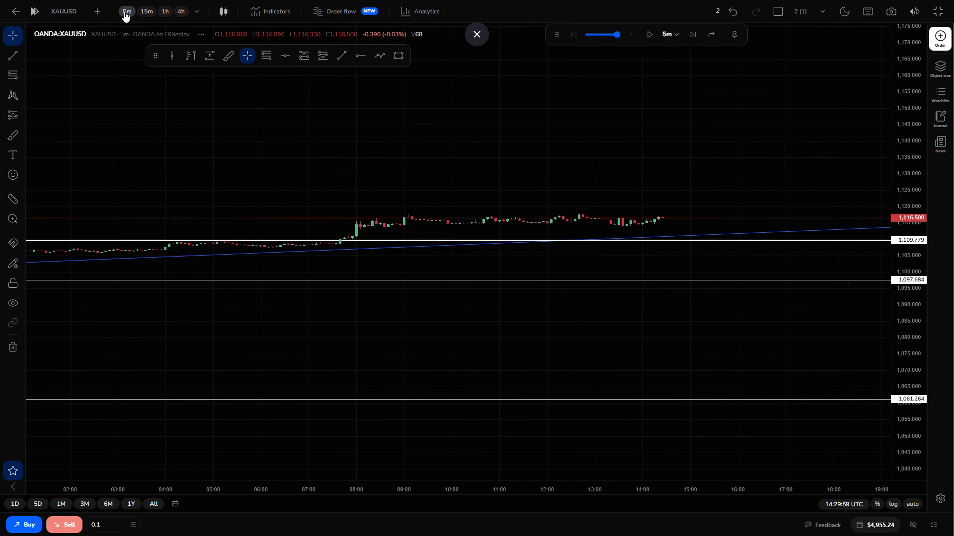
{"action": "left_click", "coordinate": [178, 10]}
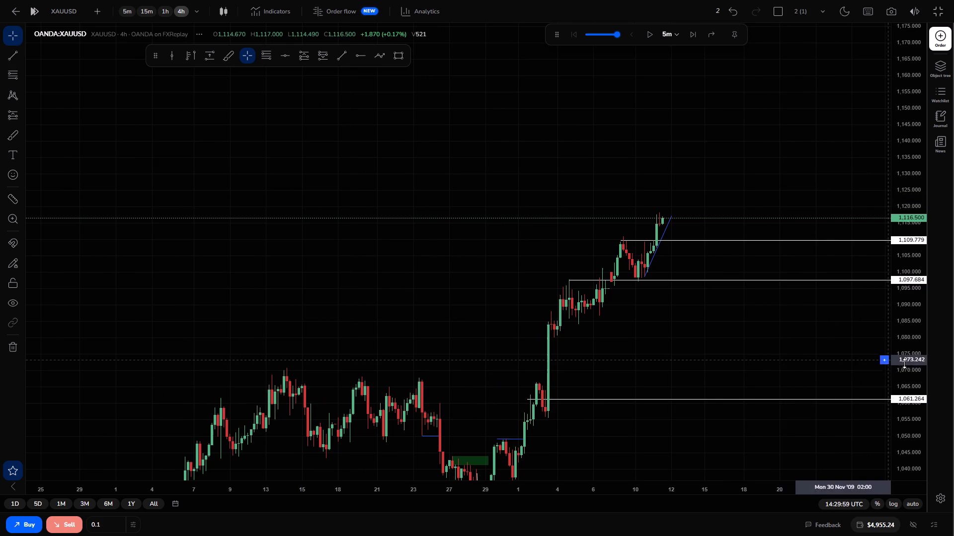
{"action": "left_click_drag", "start_coordinate": [910, 365], "coordinate": [902, 441]}
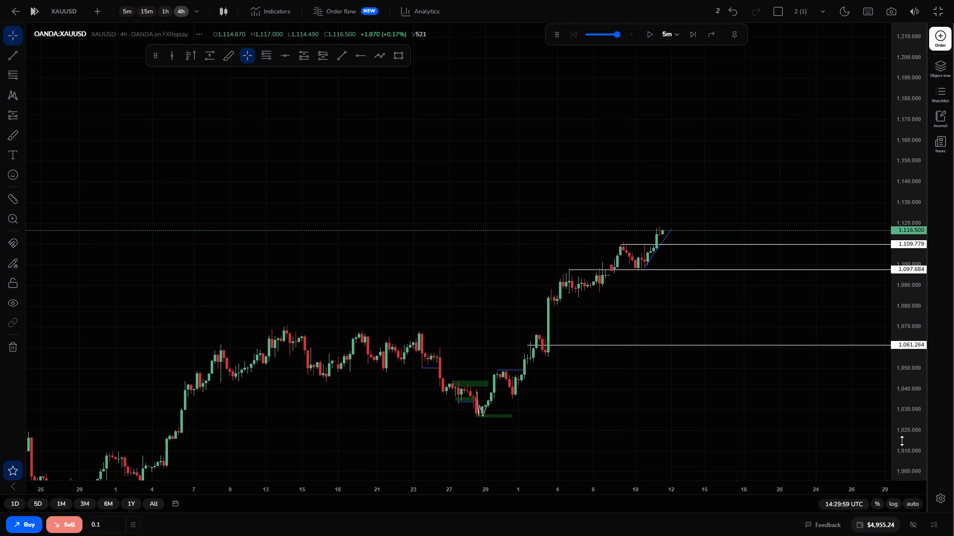
{"action": "left_click_drag", "start_coordinate": [689, 413], "coordinate": [710, 409]}
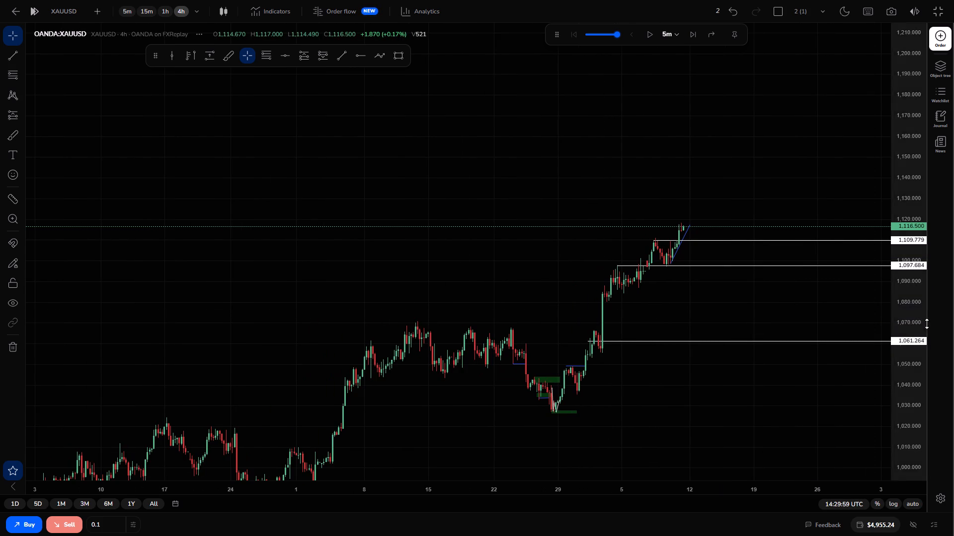
{"action": "left_click_drag", "start_coordinate": [912, 339], "coordinate": [898, 280]}
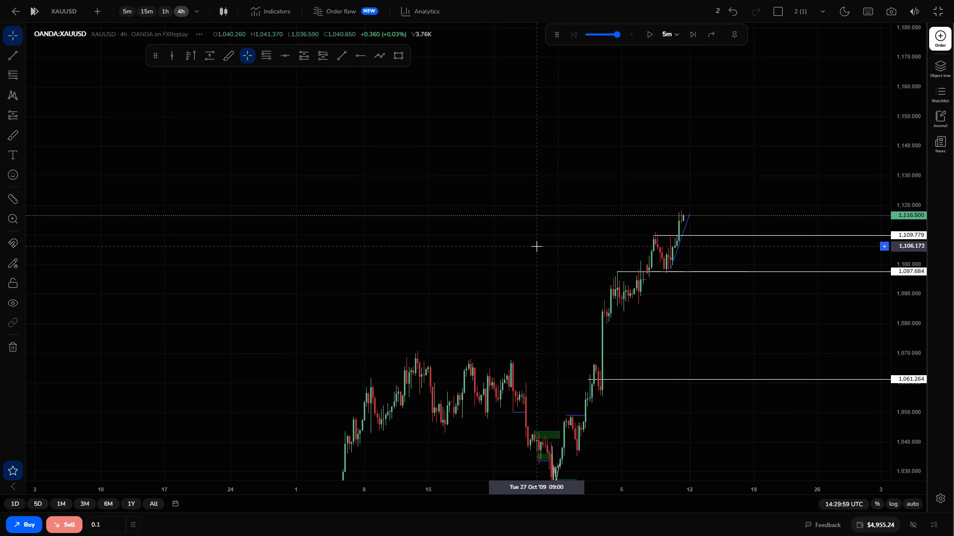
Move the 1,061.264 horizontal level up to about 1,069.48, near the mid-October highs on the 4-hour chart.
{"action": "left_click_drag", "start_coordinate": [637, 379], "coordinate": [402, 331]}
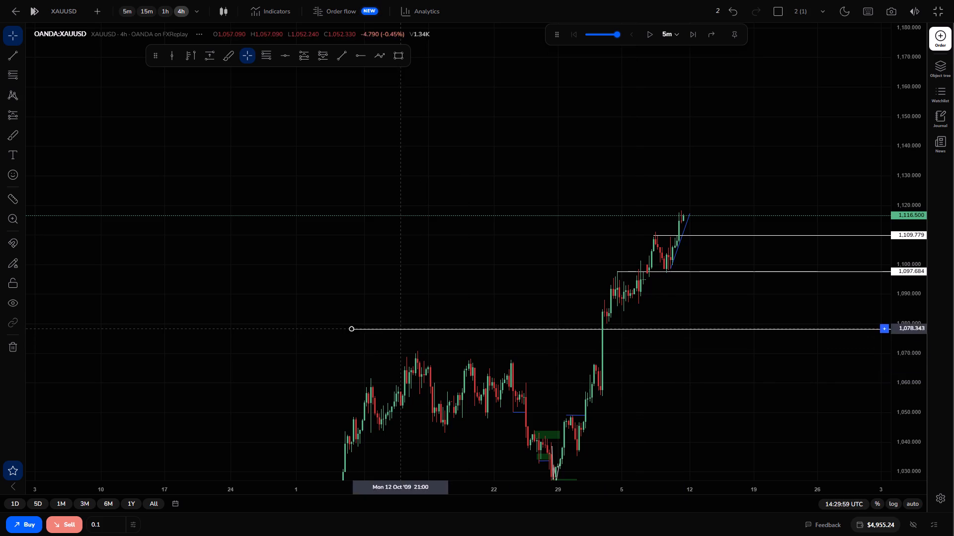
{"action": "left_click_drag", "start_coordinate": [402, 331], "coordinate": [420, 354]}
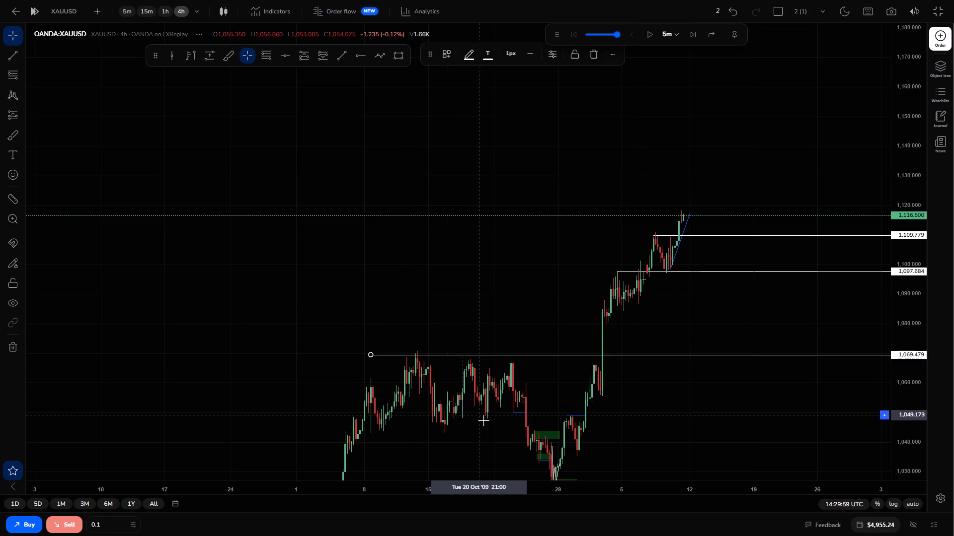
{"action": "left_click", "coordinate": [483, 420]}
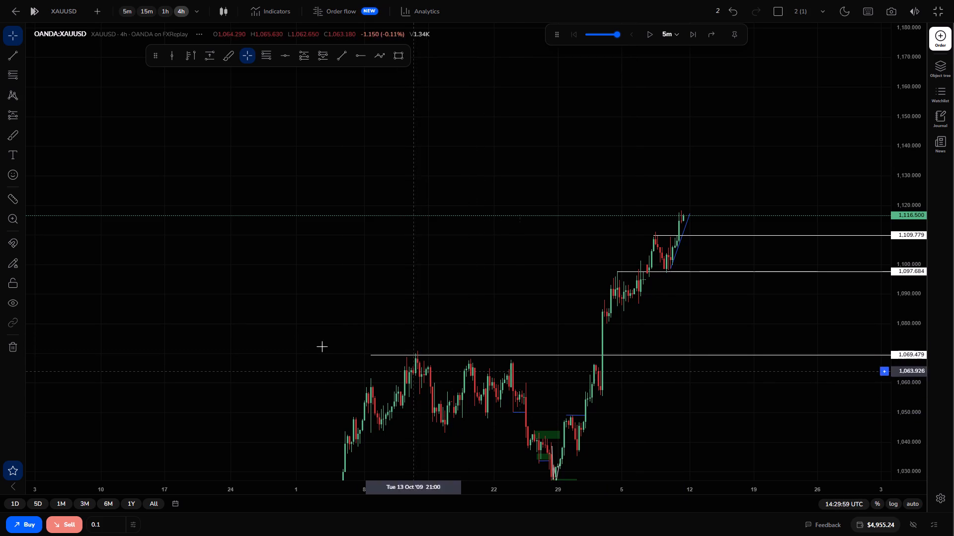
Delete all drawings from the chart.
{"action": "left_click", "coordinate": [11, 346]}
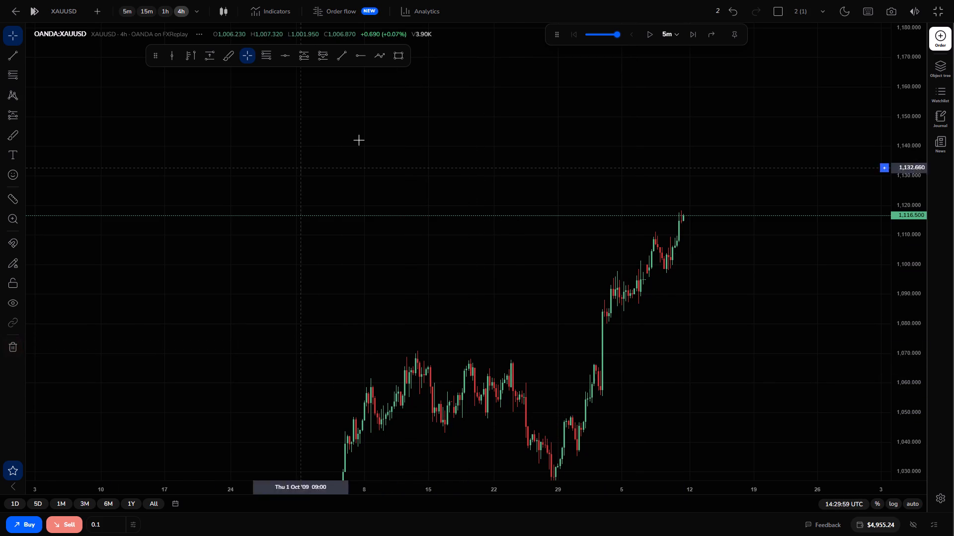
Draw a horizontal ray from the 13 October swing high at about 1,070.8 on the 4-hour chart.
{"action": "left_click", "coordinate": [361, 55]}
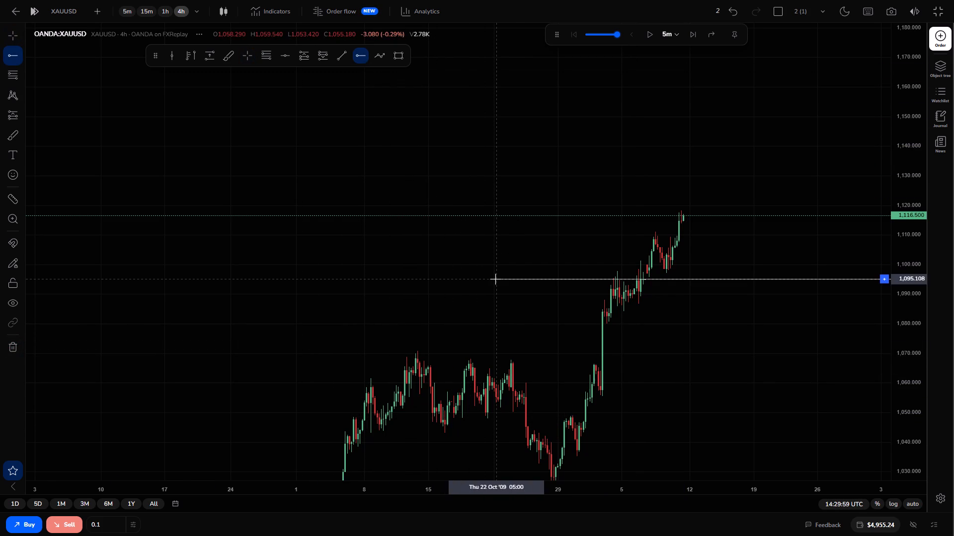
{"action": "left_click", "coordinate": [414, 351]}
{"action": "left_click", "coordinate": [488, 328]}
Draw a rectangle zone from the 9 November swing high past the latest candle, between about 1,110.6 and 1,108.0.
{"action": "left_click_drag", "start_coordinate": [513, 316], "coordinate": [420, 291]}
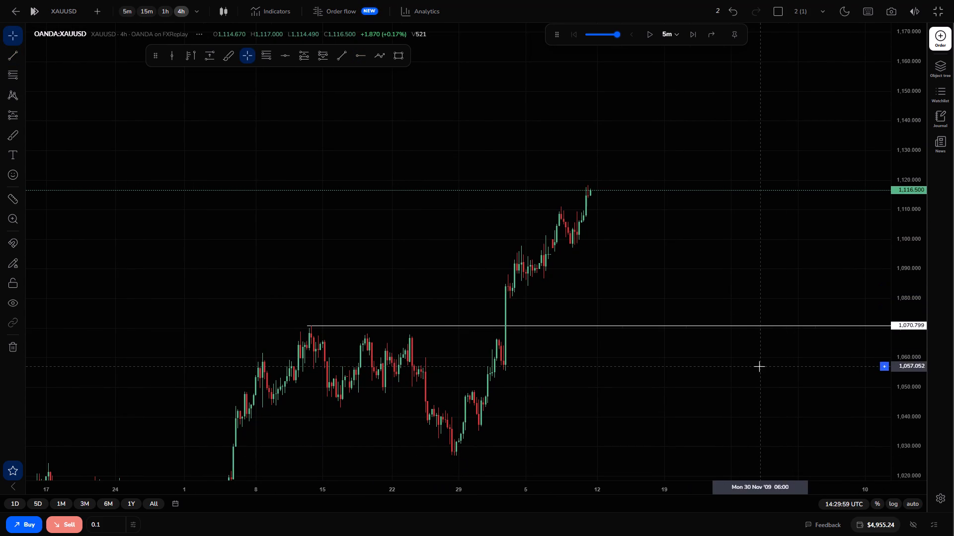
{"action": "left_click_drag", "start_coordinate": [914, 402], "coordinate": [897, 336]}
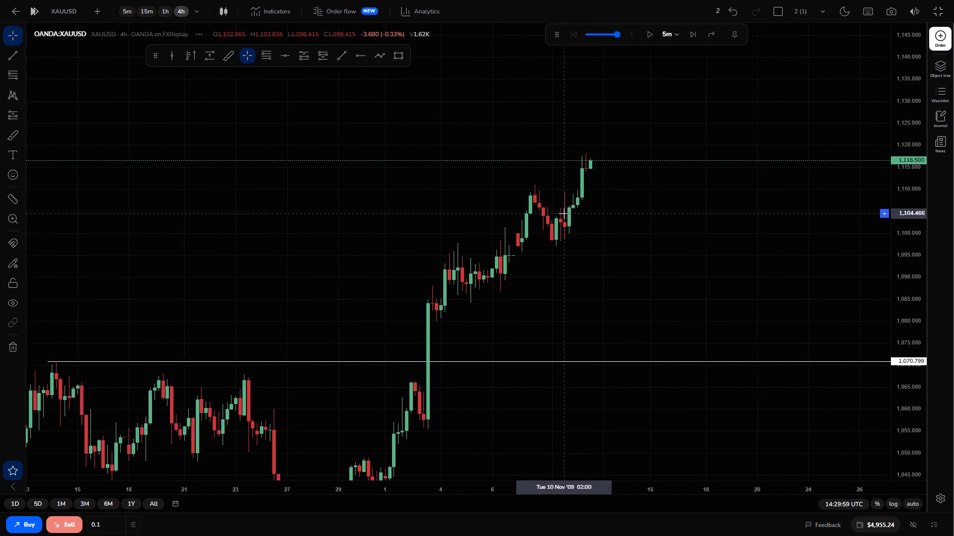
{"action": "left_click", "coordinate": [400, 58]}
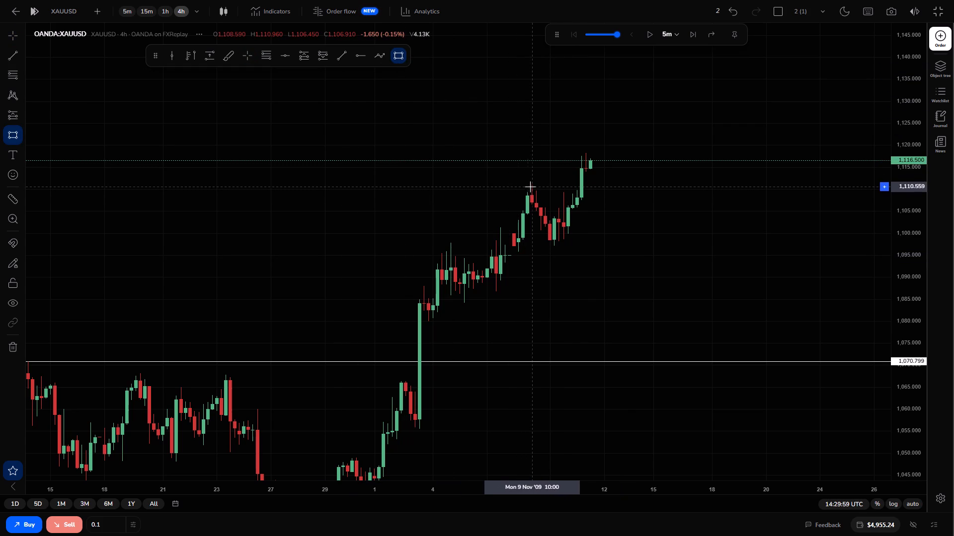
{"action": "left_click_drag", "start_coordinate": [531, 187], "coordinate": [624, 200]}
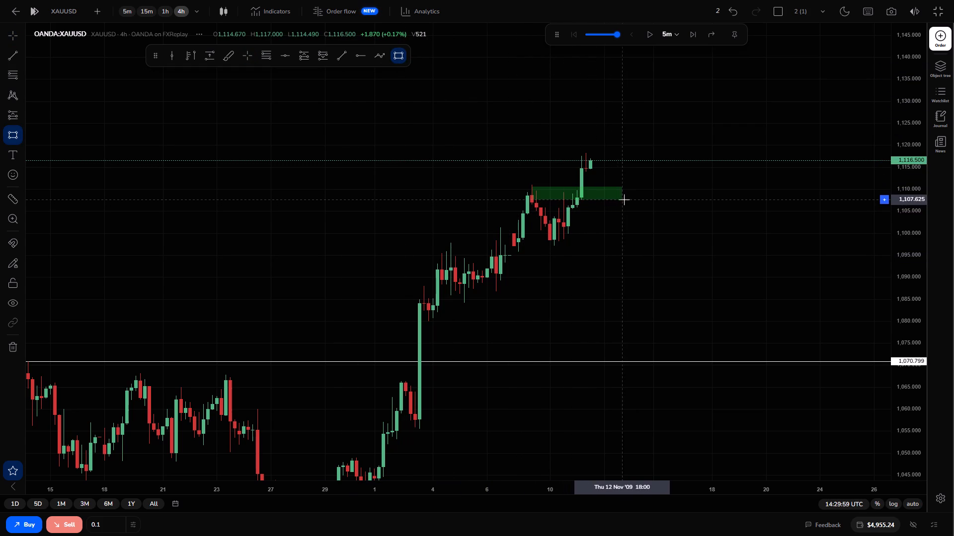
{"action": "left_click_drag", "start_coordinate": [624, 200], "coordinate": [634, 198]}
{"action": "left_click", "coordinate": [634, 198]}
{"action": "left_click", "coordinate": [614, 256]}
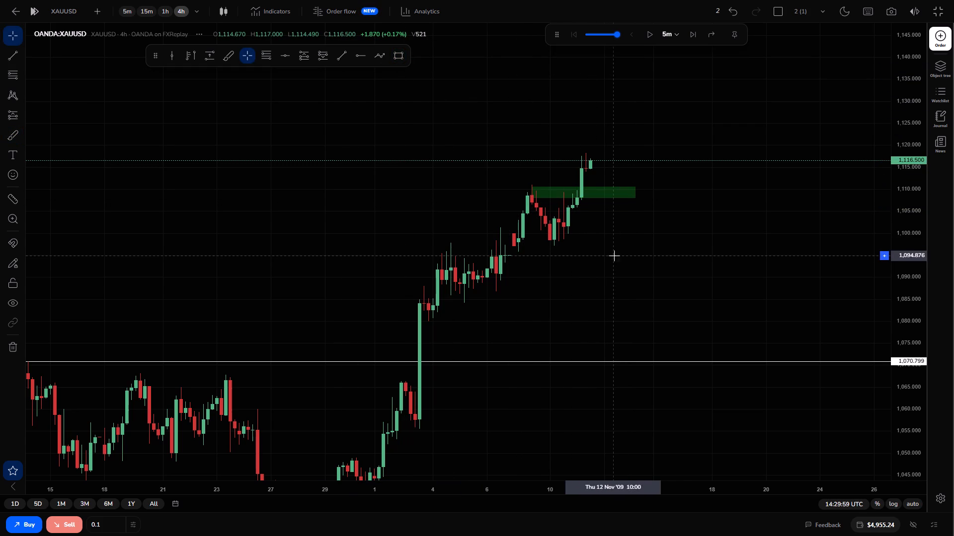
Draw a second rectangle zone below the 9–10 November swing low, between about 1,098.7 and 1,096.3, extending to 13 November.
{"action": "left_click", "coordinate": [401, 54]}
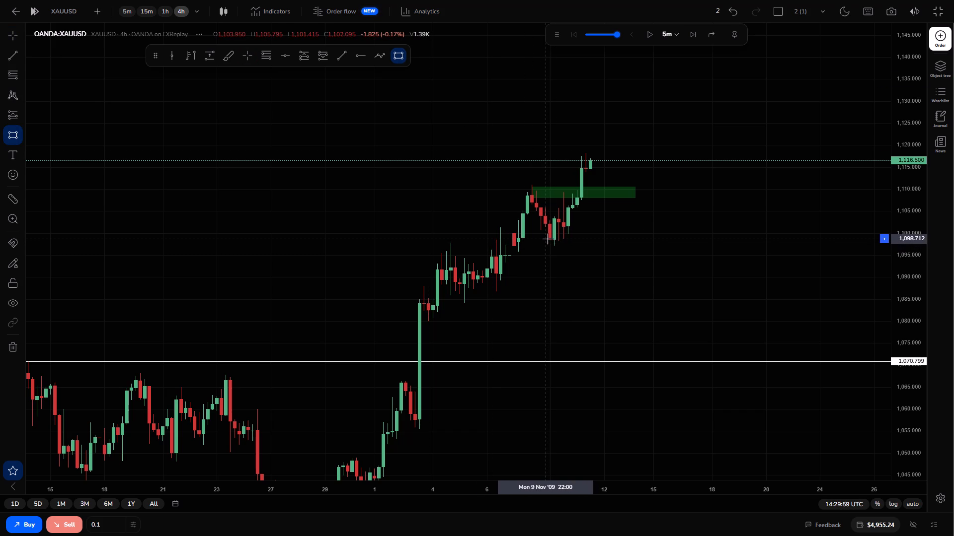
{"action": "left_click_drag", "start_coordinate": [548, 239], "coordinate": [630, 245]}
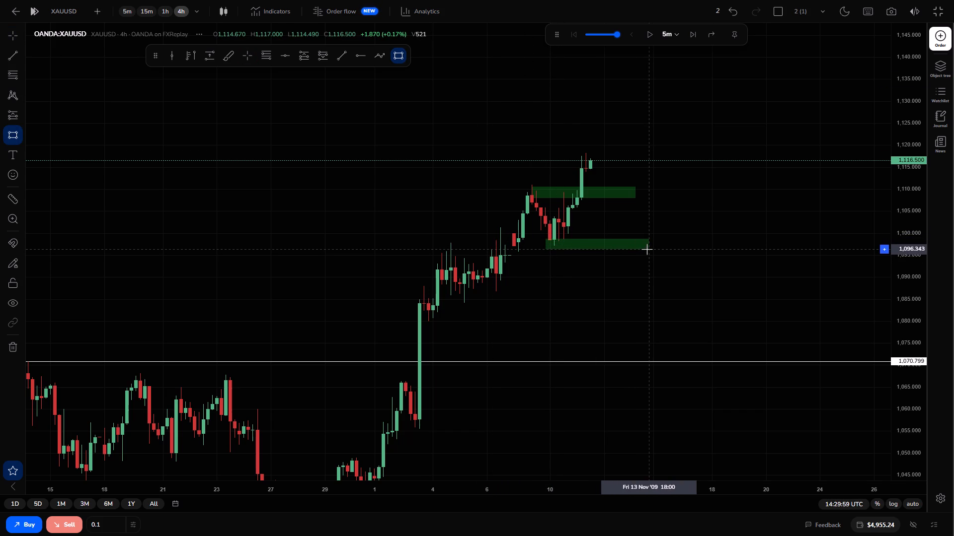
{"action": "left_click", "coordinate": [647, 249]}
{"action": "left_click", "coordinate": [636, 286]}
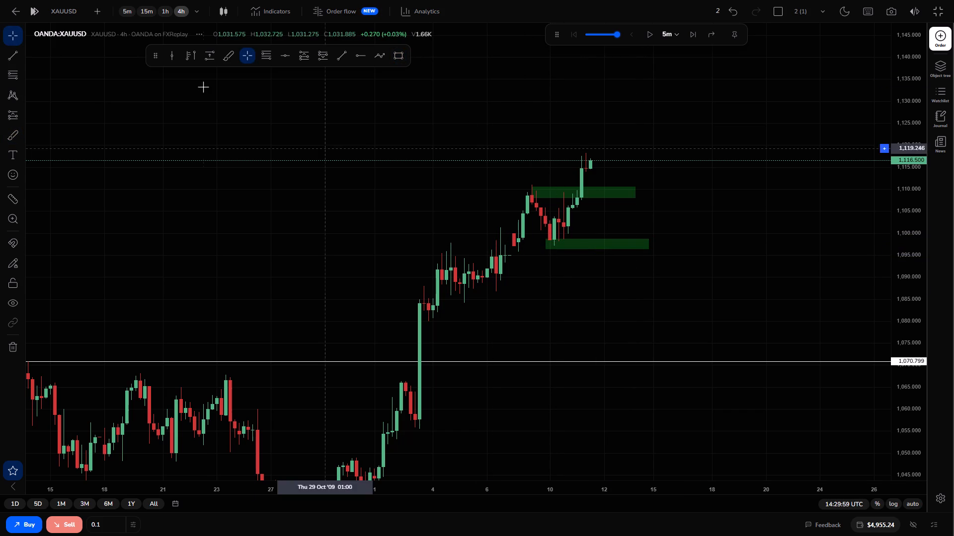
On the 5-minute chart, draw a rectangle zone across the recent range highs, between about 1,117.3 and 1,117.0.
{"action": "left_click", "coordinate": [126, 11]}
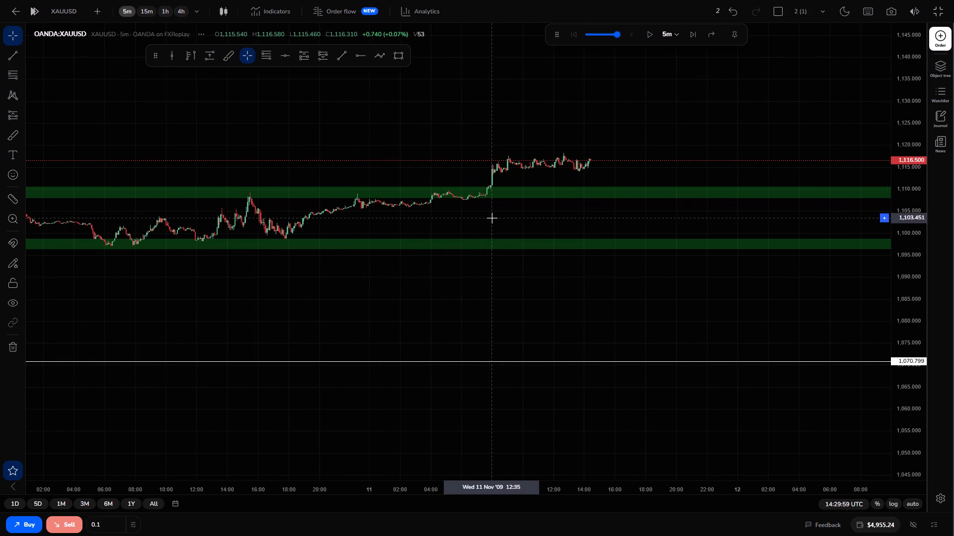
{"action": "left_click_drag", "start_coordinate": [913, 284], "coordinate": [915, 66]}
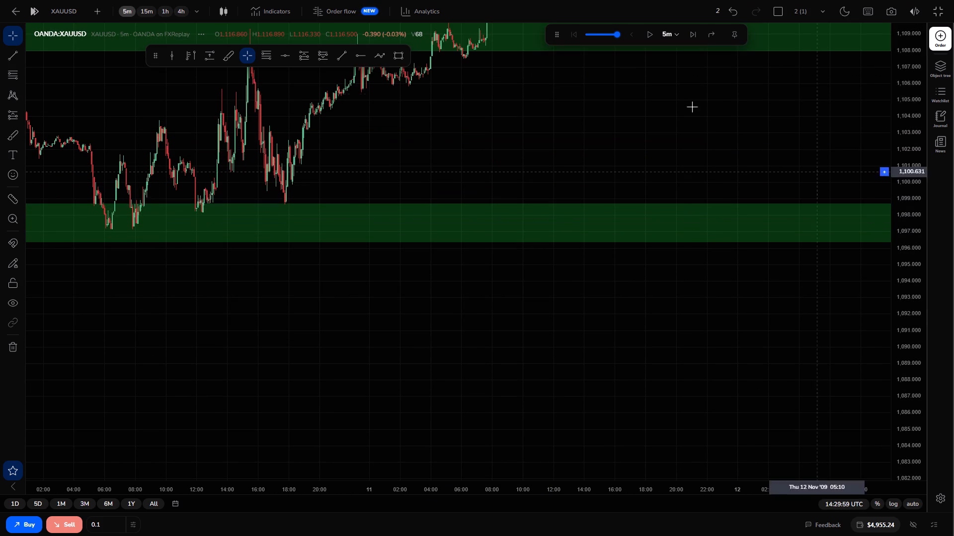
{"action": "left_click_drag", "start_coordinate": [661, 74], "coordinate": [717, 264]}
{"action": "left_click_drag", "start_coordinate": [689, 174], "coordinate": [733, 284]}
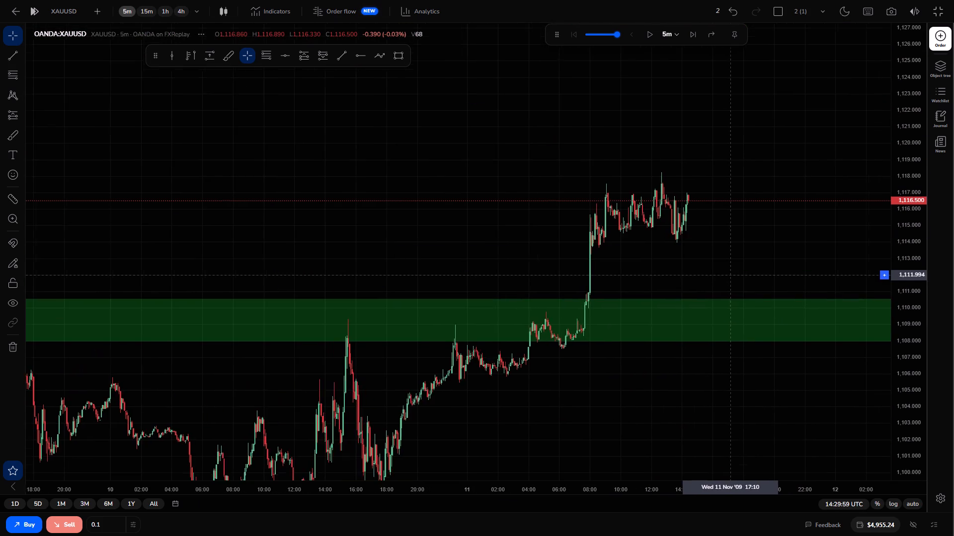
{"action": "left_click_drag", "start_coordinate": [911, 308], "coordinate": [882, 220]}
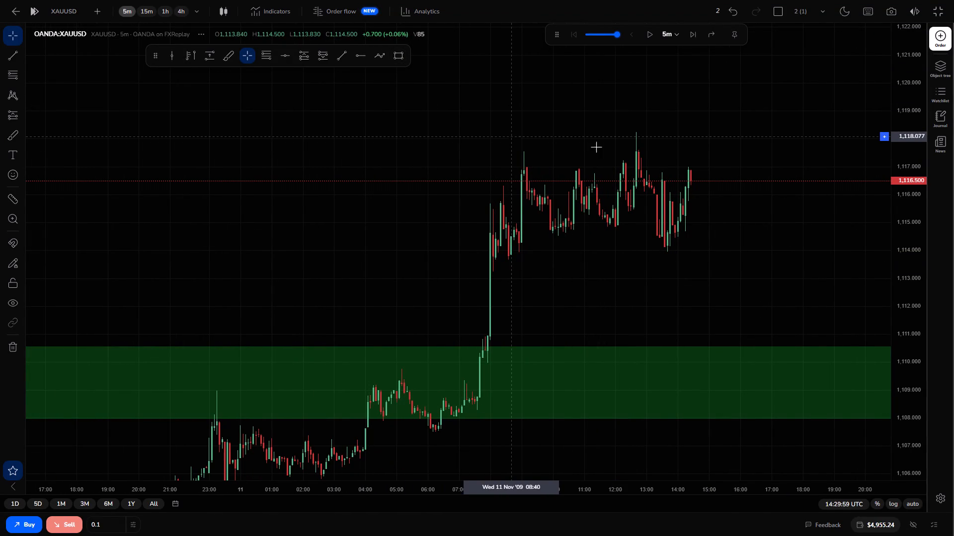
{"action": "left_click_drag", "start_coordinate": [903, 185], "coordinate": [902, 208]}
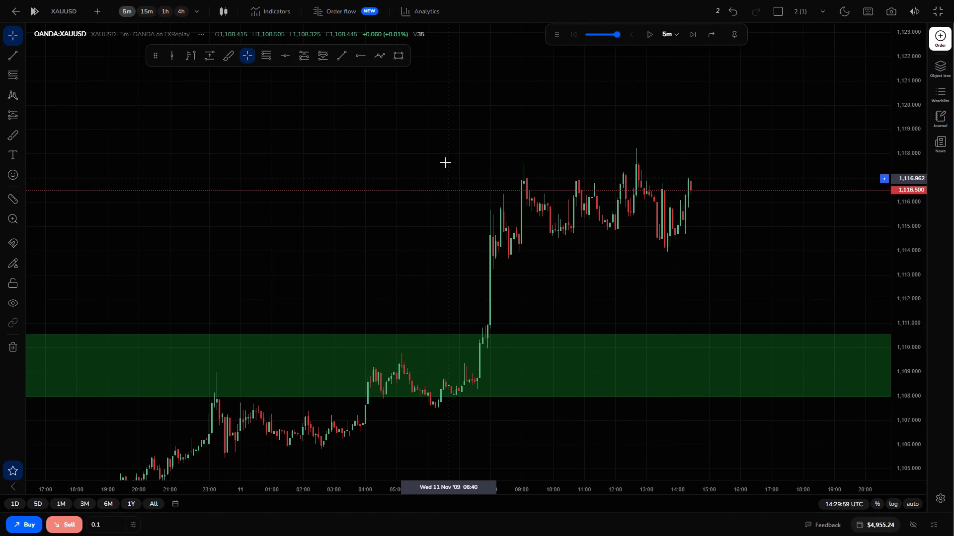
{"action": "left_click", "coordinate": [400, 57]}
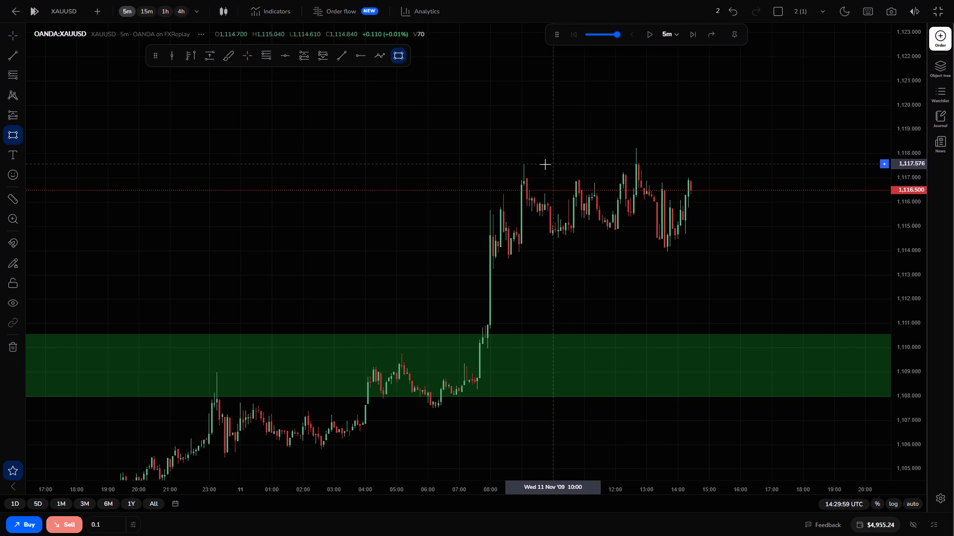
{"action": "left_click_drag", "start_coordinate": [522, 170], "coordinate": [546, 175]}
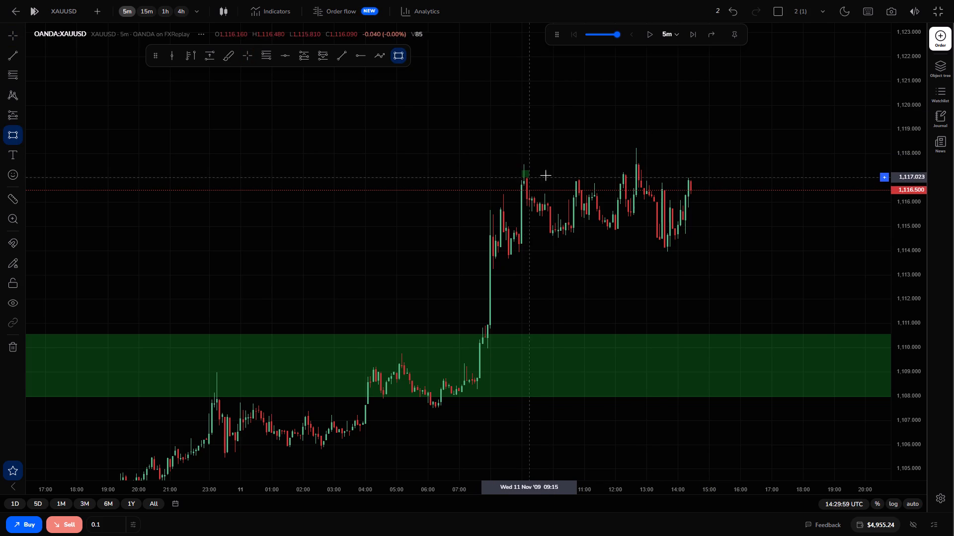
{"action": "left_click_drag", "start_coordinate": [546, 175], "coordinate": [653, 190]}
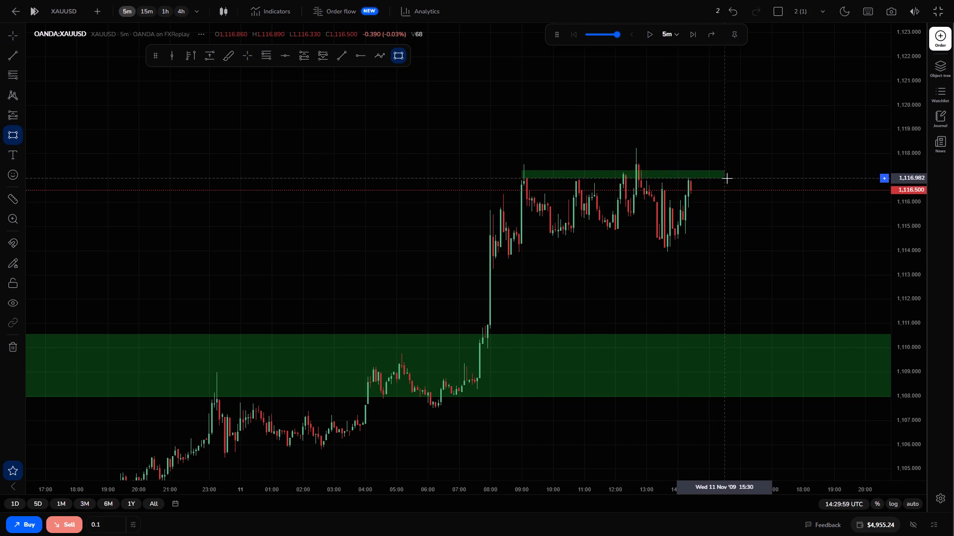
{"action": "left_click", "coordinate": [728, 179]}
{"action": "left_click", "coordinate": [728, 231]}
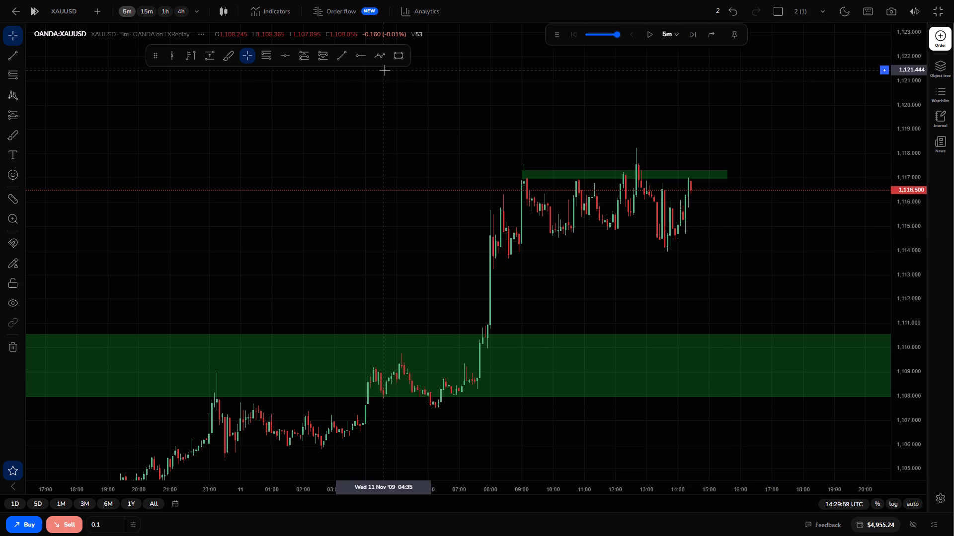
Draw a rectangle zone across the recent range lows, between about 1,114.6 and 1,114.0, extending past the latest candle.
{"action": "left_click", "coordinate": [394, 59]}
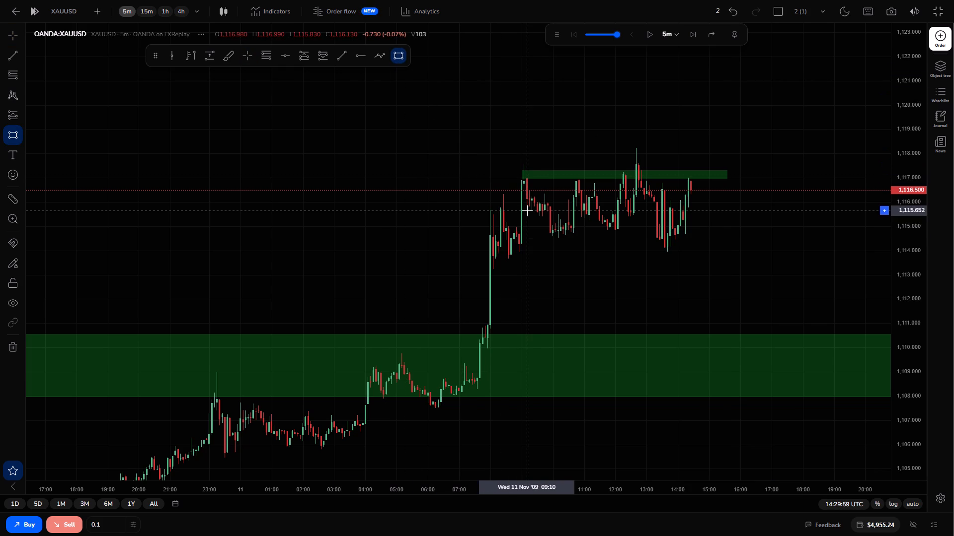
{"action": "left_click_drag", "start_coordinate": [544, 235], "coordinate": [588, 245]}
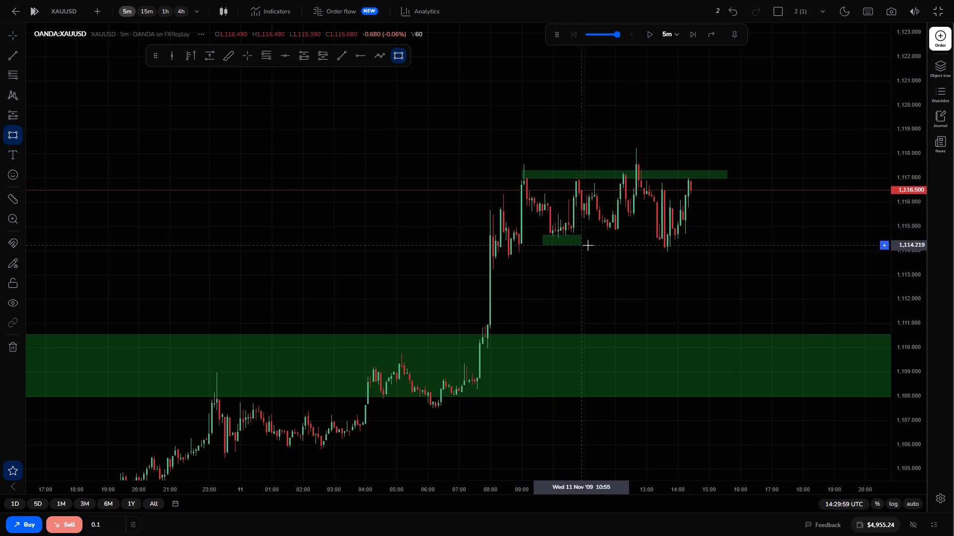
{"action": "left_click_drag", "start_coordinate": [588, 245], "coordinate": [594, 246]}
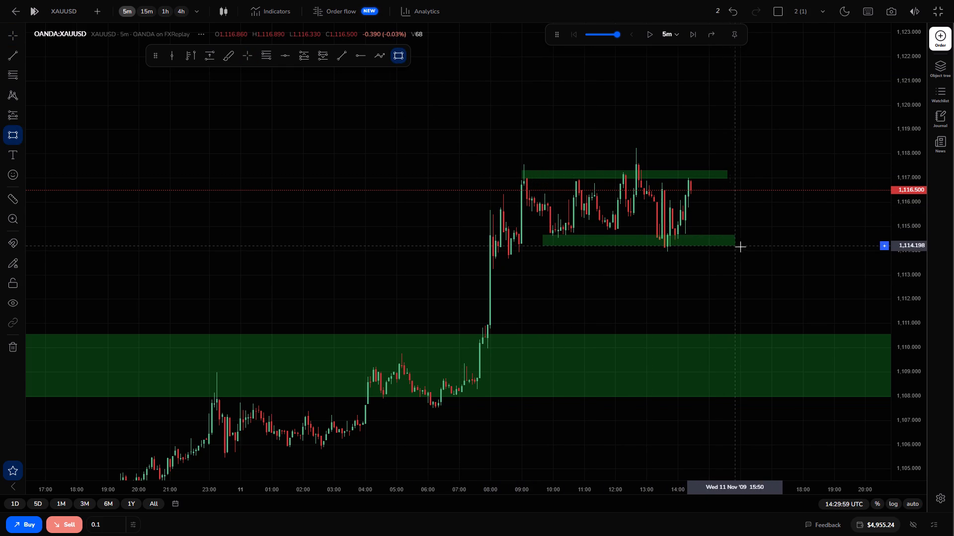
{"action": "left_click", "coordinate": [757, 250]}
Extend the range-low zone back to about 08:20 and shift it down to about 1,114.1–1,113.5.
{"action": "left_click_drag", "start_coordinate": [677, 256], "coordinate": [637, 244]}
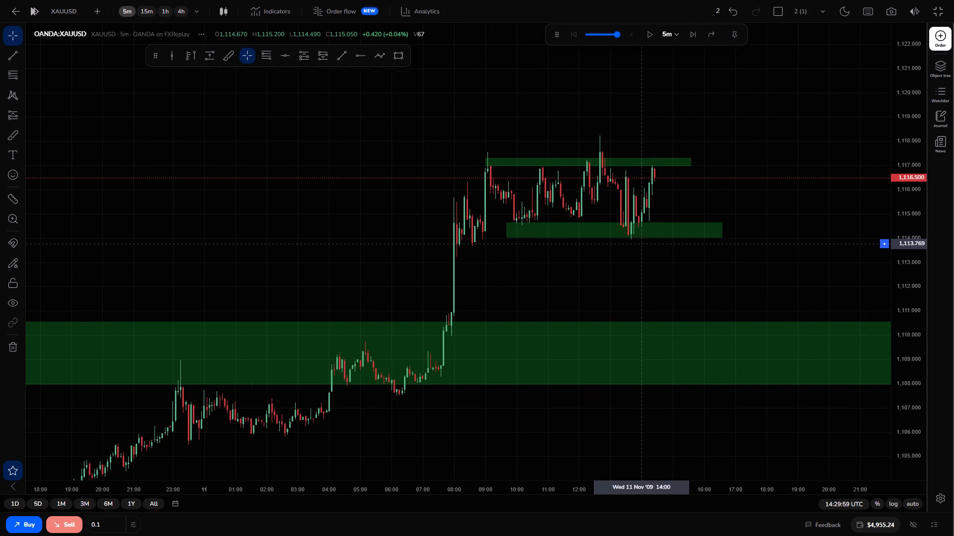
{"action": "left_click_drag", "start_coordinate": [637, 244], "coordinate": [636, 244]}
{"action": "left_click_drag", "start_coordinate": [500, 227], "coordinate": [461, 234]}
{"action": "left_click_drag", "start_coordinate": [532, 263], "coordinate": [536, 256]}
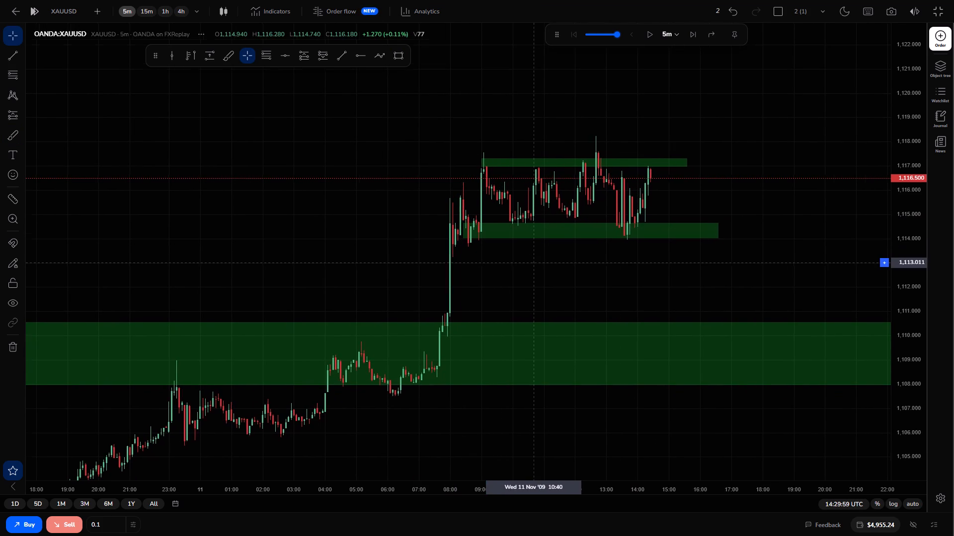
{"action": "left_click_drag", "start_coordinate": [536, 256], "coordinate": [546, 243]}
{"action": "left_click_drag", "start_coordinate": [580, 219], "coordinate": [577, 231]}
{"action": "left_click", "coordinate": [583, 254]}
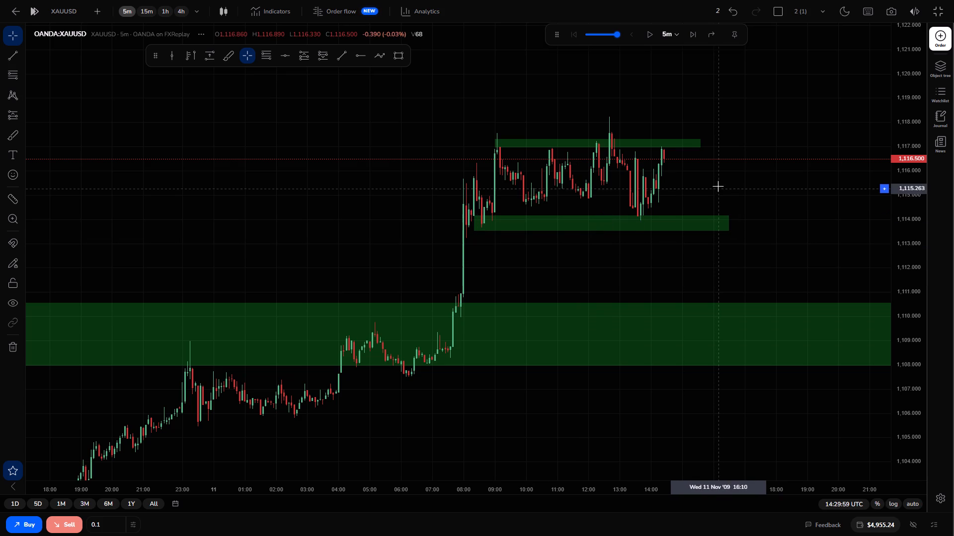
Advance the 5-minute replay candle by candle to 15:29:59 UTC.
{"action": "left_click_drag", "start_coordinate": [718, 184], "coordinate": [687, 214]}
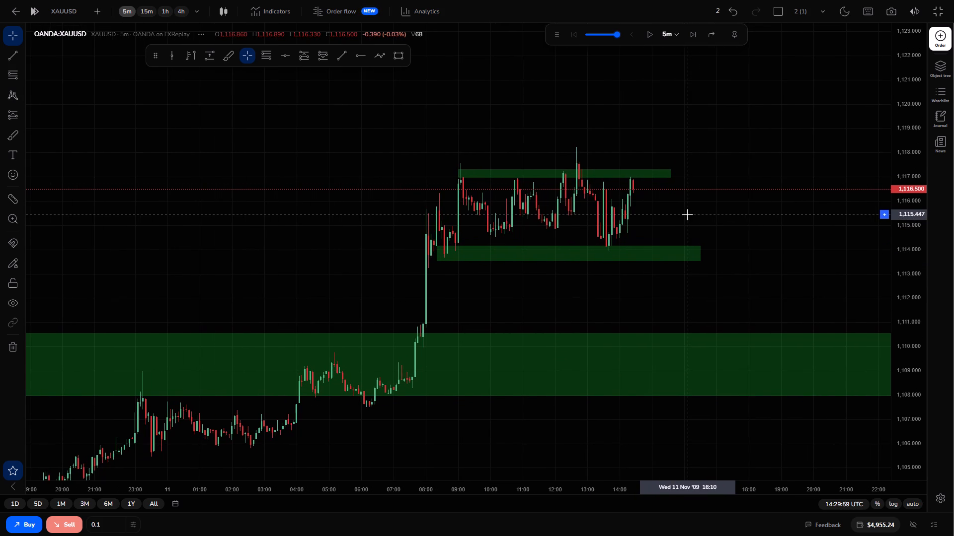
{"action": "triple_click", "coordinate": [690, 34]}
{"action": "triple_click", "coordinate": [690, 34]}
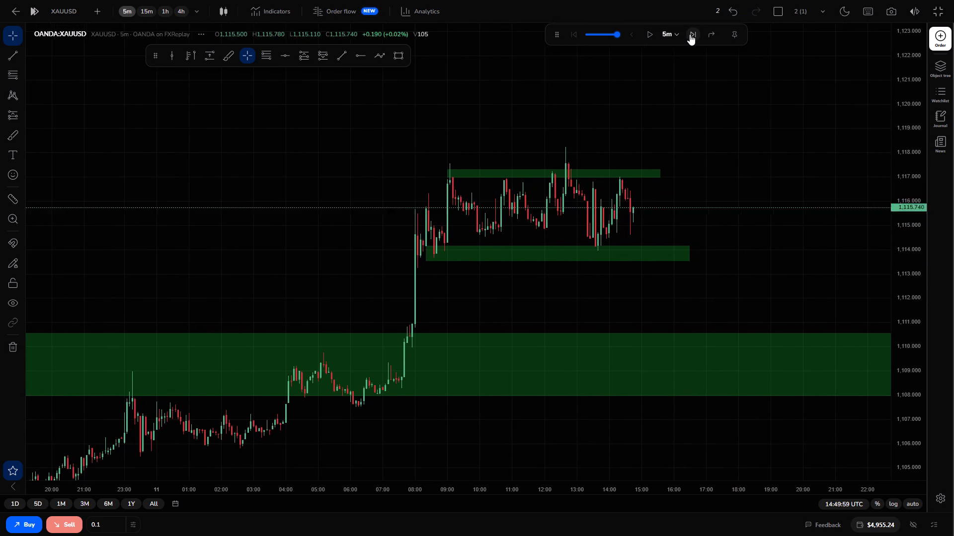
{"action": "triple_click", "coordinate": [690, 34]}
{"action": "double_click", "coordinate": [690, 34]}
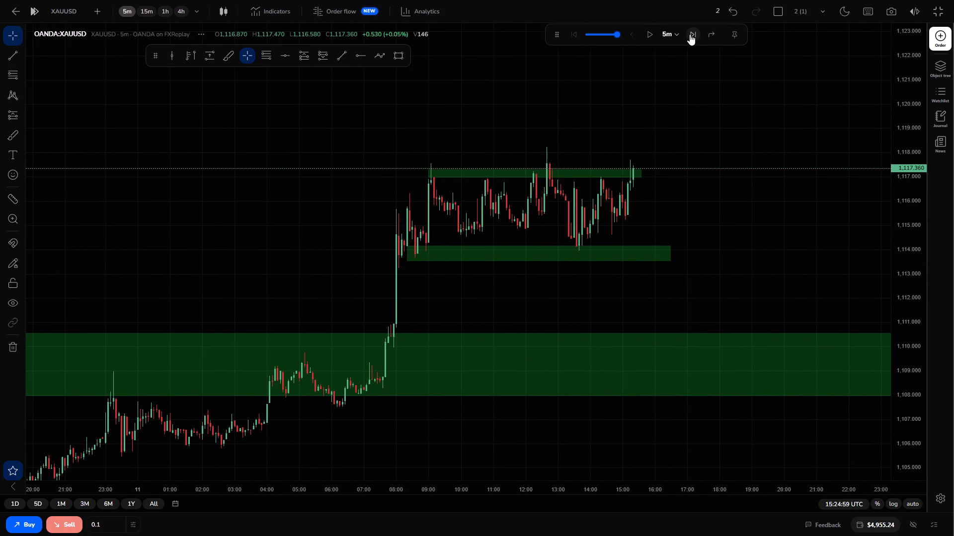
{"action": "left_click", "coordinate": [690, 34]}
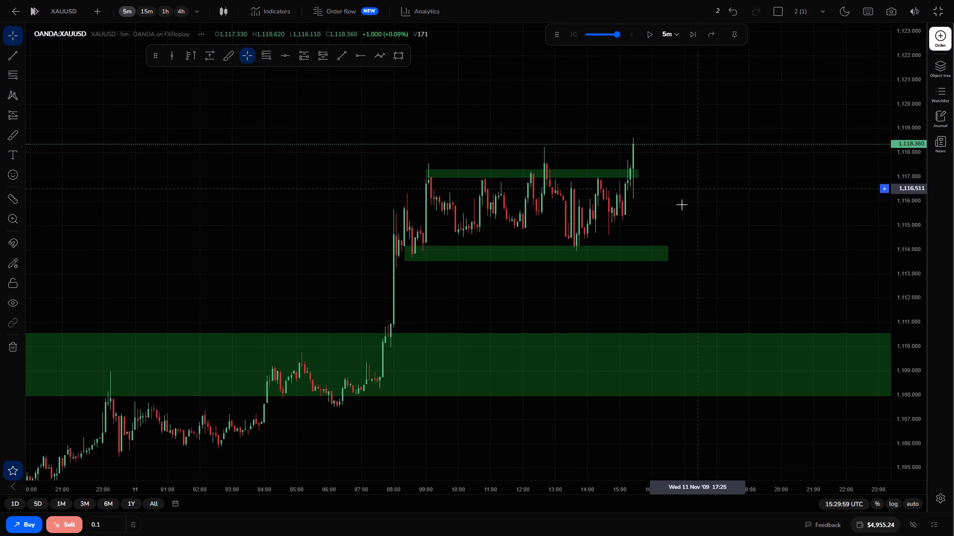
Raise the range-high zone's upper edge to about 1,117.5 and extend the zone forward to about 19:15.
{"action": "left_click_drag", "start_coordinate": [909, 229], "coordinate": [898, 120]}
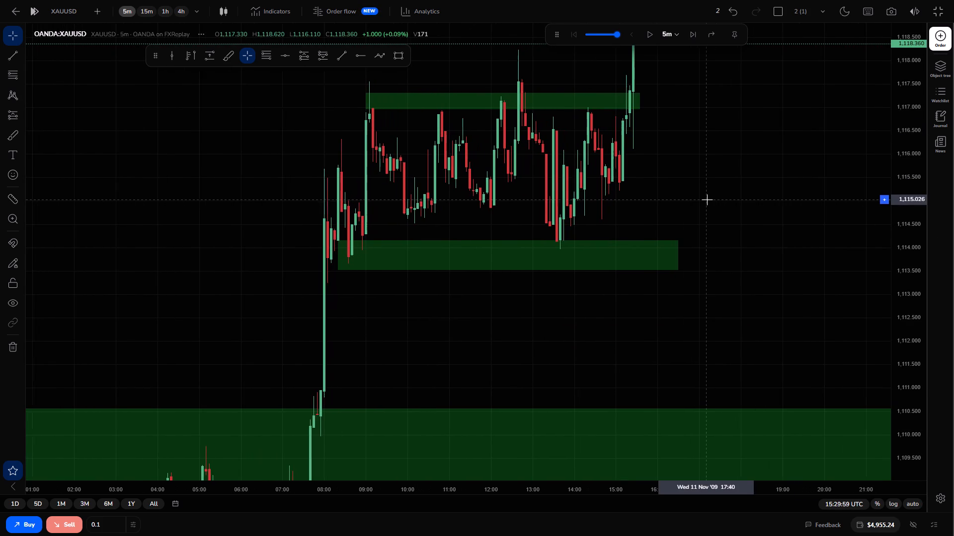
{"action": "left_click_drag", "start_coordinate": [911, 154], "coordinate": [905, 204]}
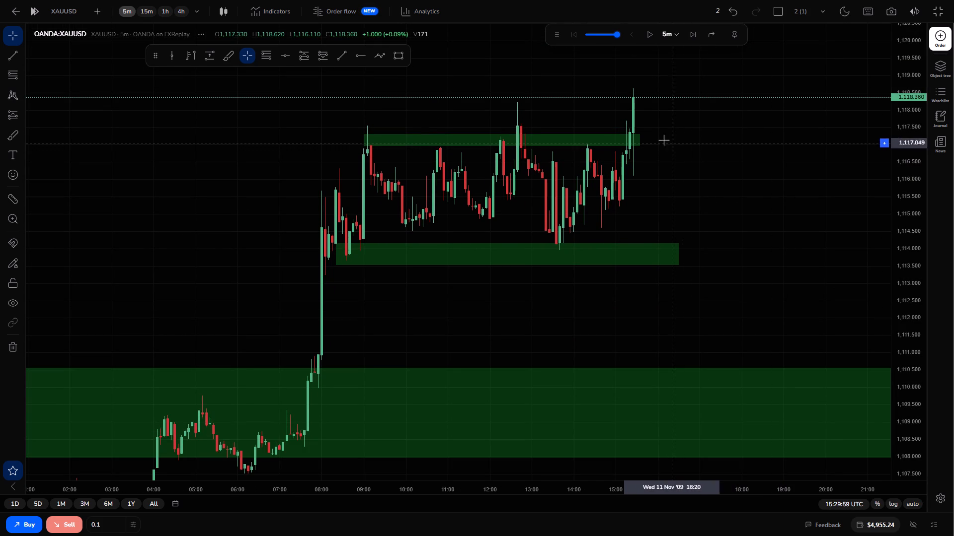
{"action": "left_click_drag", "start_coordinate": [638, 132], "coordinate": [638, 127]}
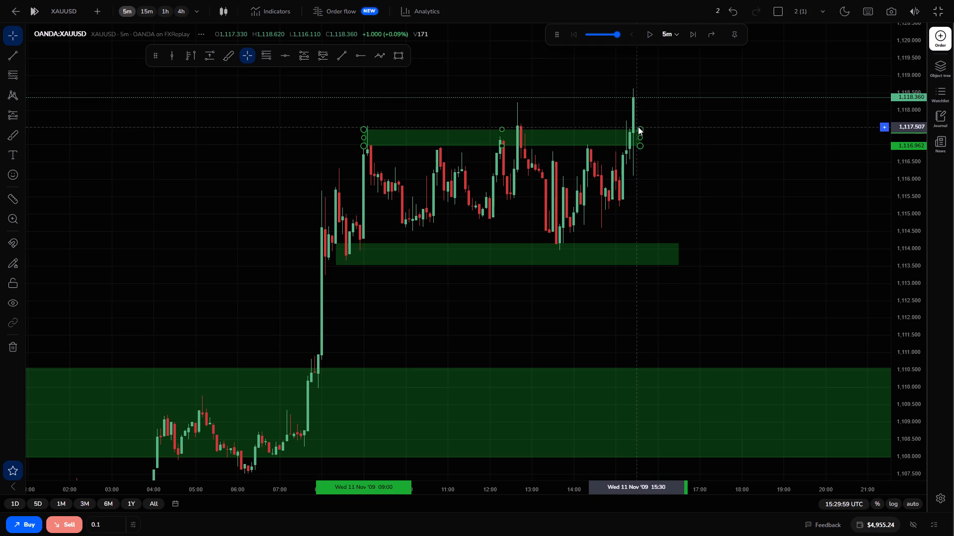
{"action": "left_click_drag", "start_coordinate": [638, 127], "coordinate": [637, 125]}
{"action": "left_click_drag", "start_coordinate": [639, 135], "coordinate": [794, 161]}
{"action": "left_click", "coordinate": [794, 161]}
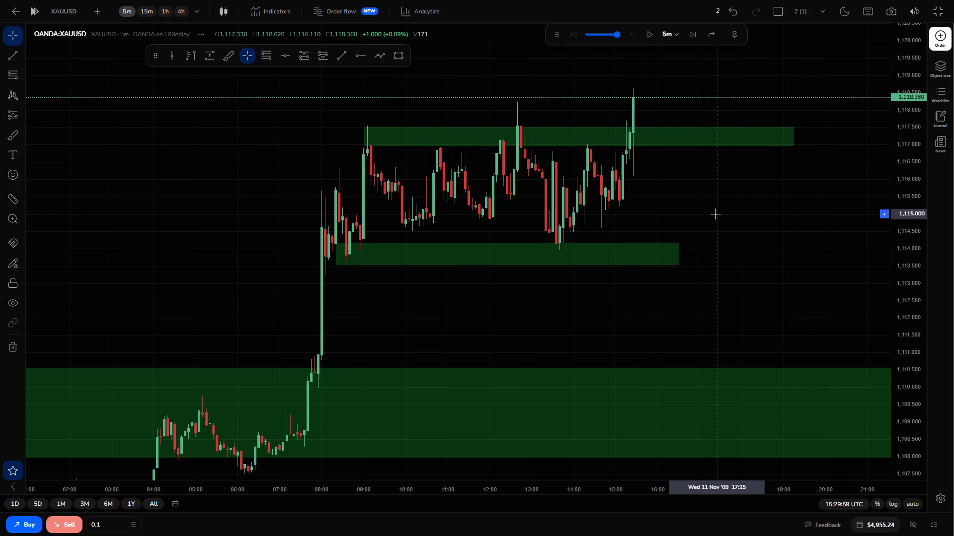
Advance the replay five 5-minute candles to 15:54:59 UTC.
{"action": "left_click", "coordinate": [699, 39]}
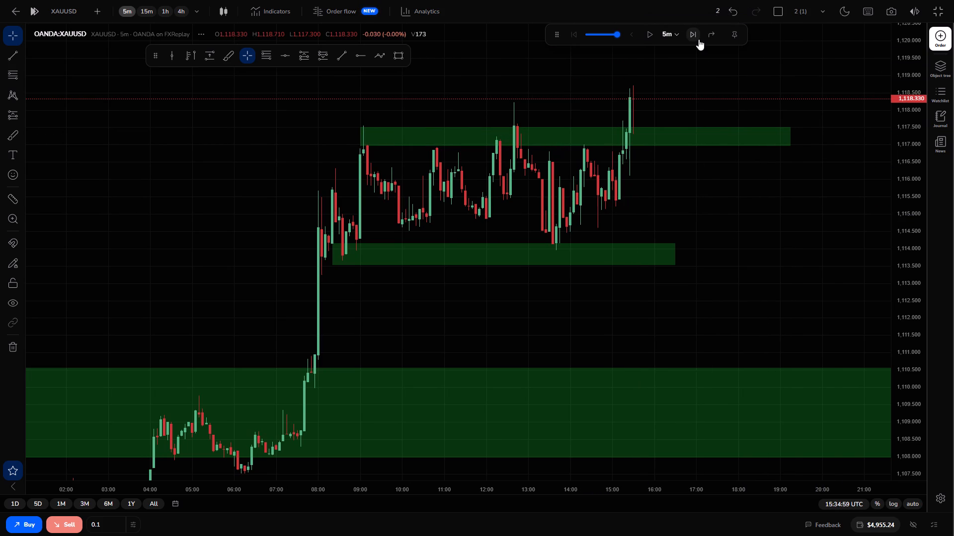
{"action": "left_click", "coordinate": [699, 39]}
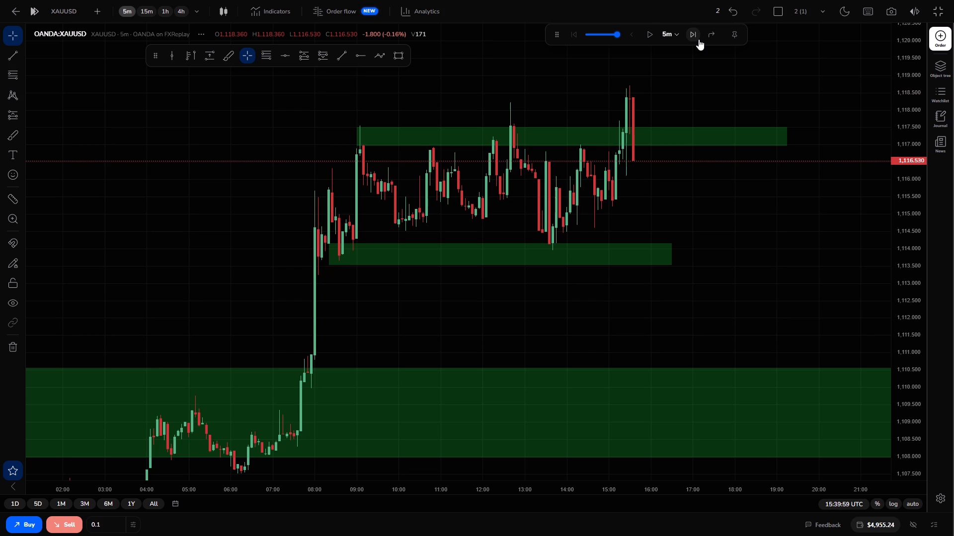
{"action": "left_click", "coordinate": [699, 39]}
{"action": "left_click", "coordinate": [699, 39]}
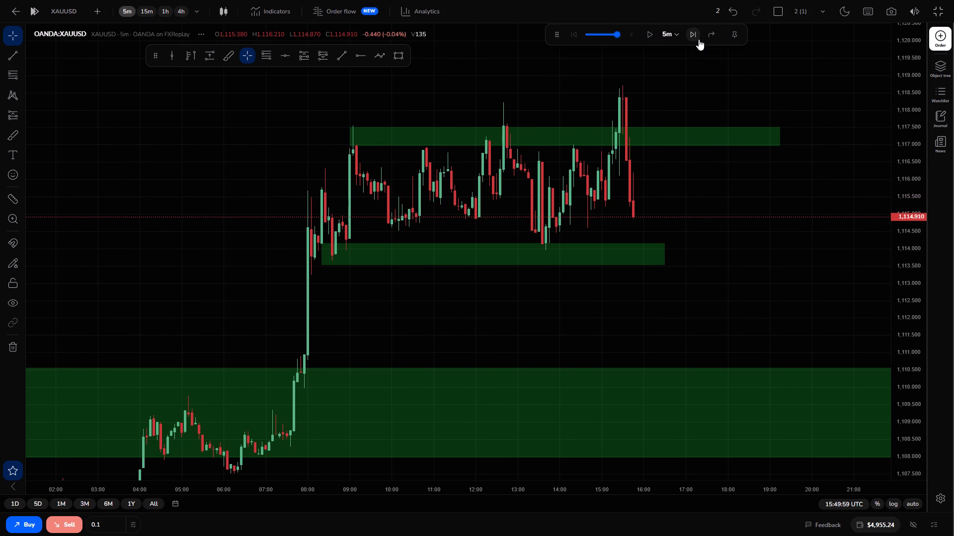
{"action": "left_click", "coordinate": [699, 39]}
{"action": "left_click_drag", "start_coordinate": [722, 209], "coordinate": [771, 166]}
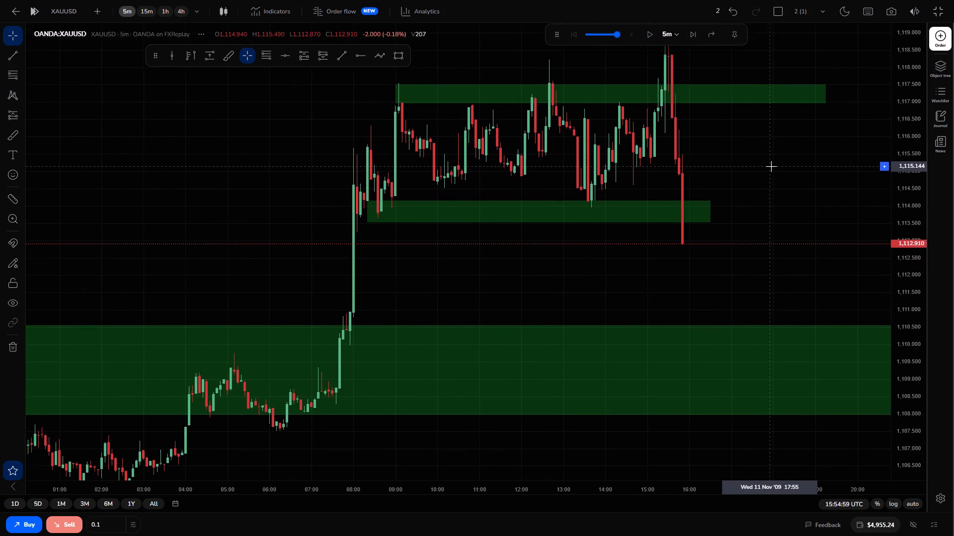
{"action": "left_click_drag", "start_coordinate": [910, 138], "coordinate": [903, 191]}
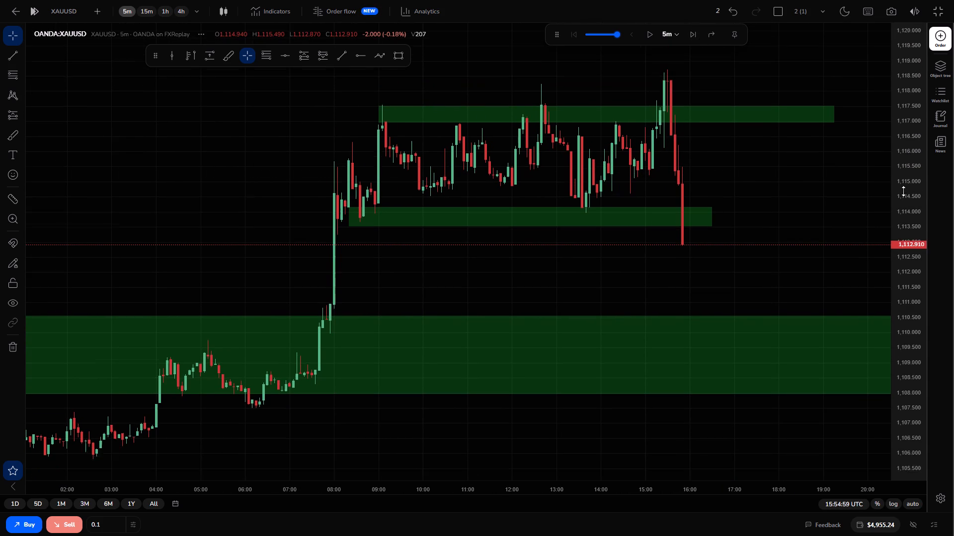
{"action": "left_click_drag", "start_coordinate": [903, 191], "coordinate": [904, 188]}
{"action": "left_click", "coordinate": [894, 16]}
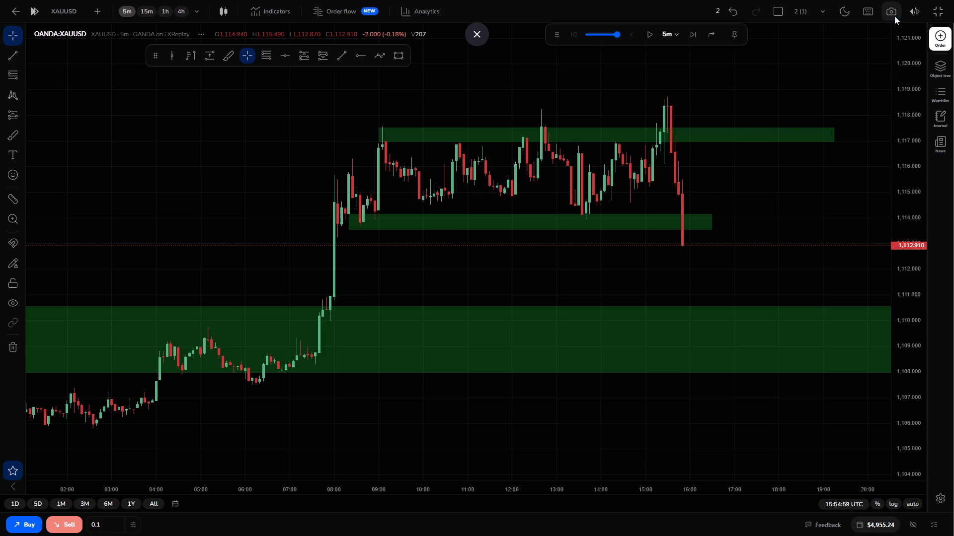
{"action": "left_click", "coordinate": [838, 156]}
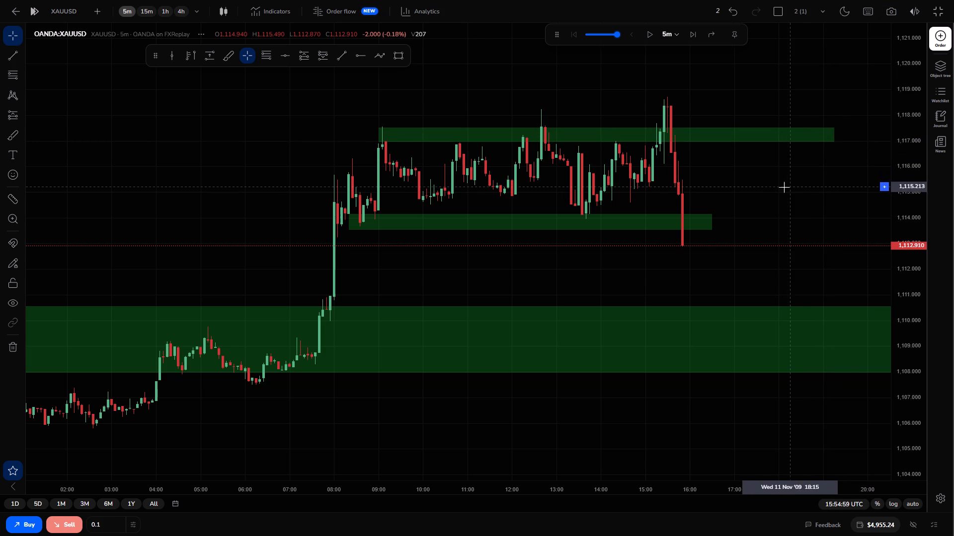
Draw a zigzag path tracing the range swings from about 1,114.5 before 09:00 to about 1,116.9 at 12:45.
{"action": "left_click", "coordinate": [377, 54]}
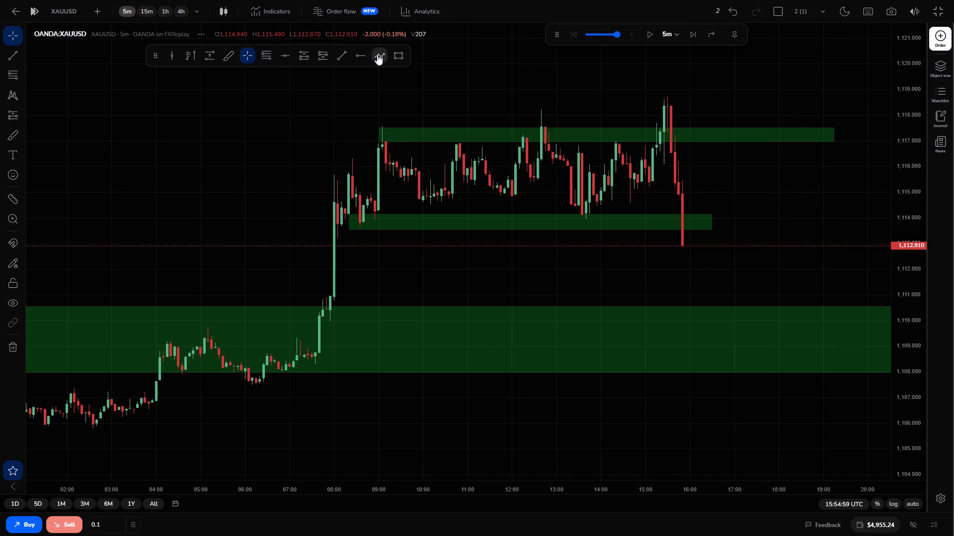
{"action": "left_click_drag", "start_coordinate": [373, 205], "coordinate": [381, 140]}
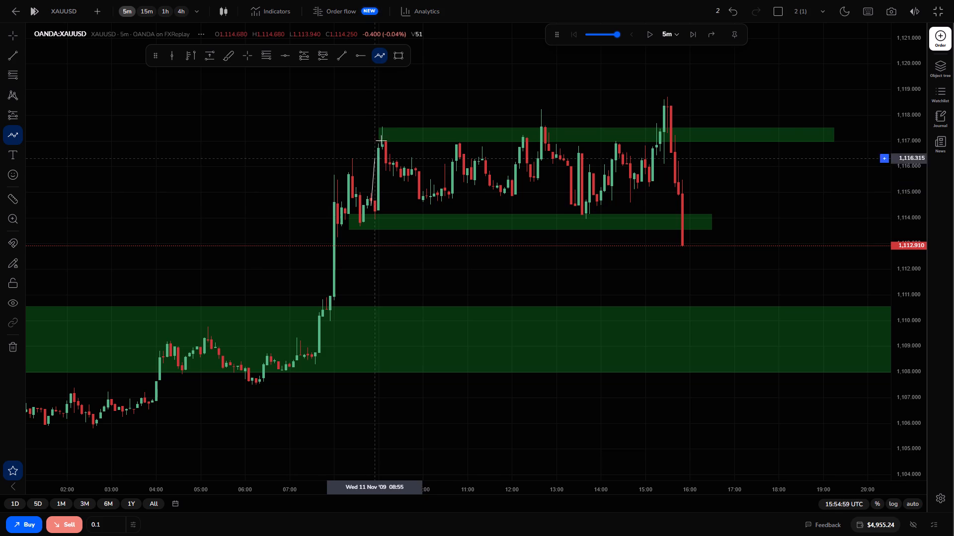
{"action": "left_click_drag", "start_coordinate": [381, 140], "coordinate": [386, 147]}
{"action": "left_click_drag", "start_coordinate": [386, 147], "coordinate": [428, 208]}
{"action": "left_click_drag", "start_coordinate": [428, 208], "coordinate": [457, 148]}
{"action": "left_click_drag", "start_coordinate": [457, 148], "coordinate": [515, 205]}
{"action": "left_click_drag", "start_coordinate": [515, 205], "coordinate": [544, 144]}
{"action": "left_click", "coordinate": [544, 144]}
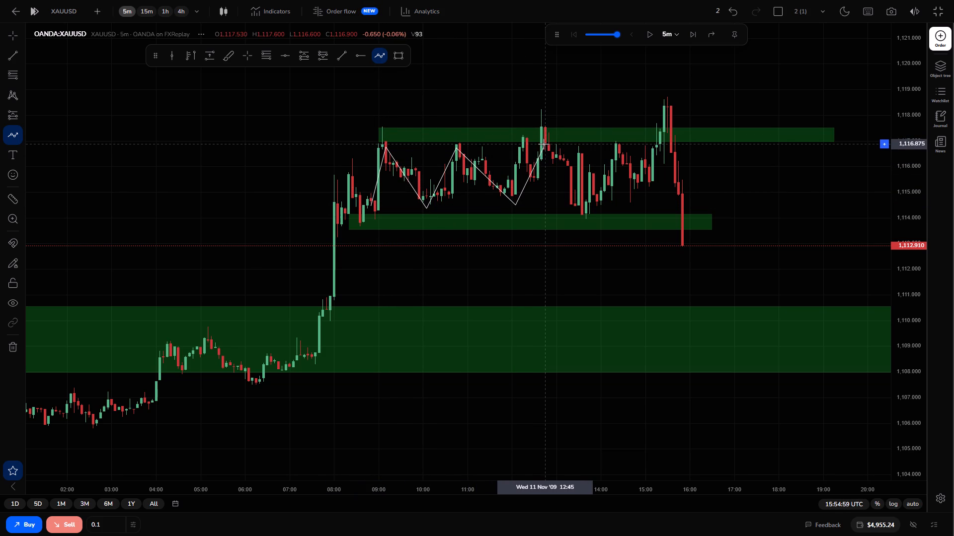
{"action": "left_click", "coordinate": [543, 143]}
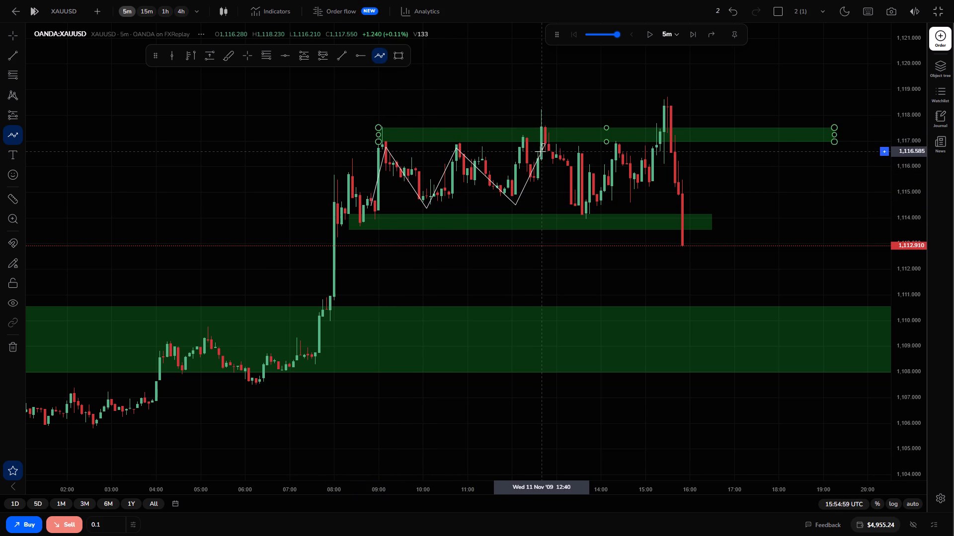
Draw a second zigzag path tracing the swings from about 12:40 through the 13:35 low to about 1,118.4 at 15:25.
{"action": "left_click_drag", "start_coordinate": [538, 161], "coordinate": [582, 220]}
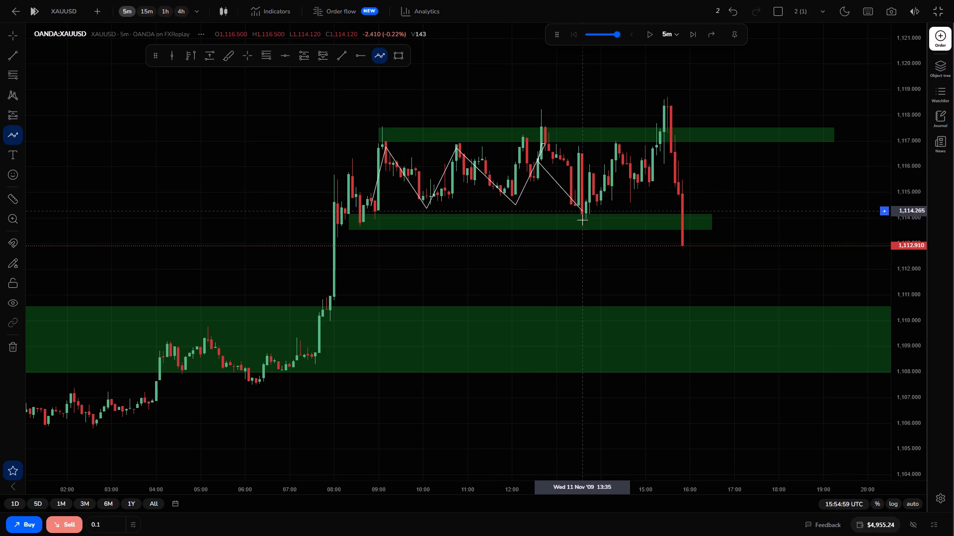
{"action": "left_click_drag", "start_coordinate": [582, 220], "coordinate": [584, 234]}
{"action": "left_click", "coordinate": [585, 208]}
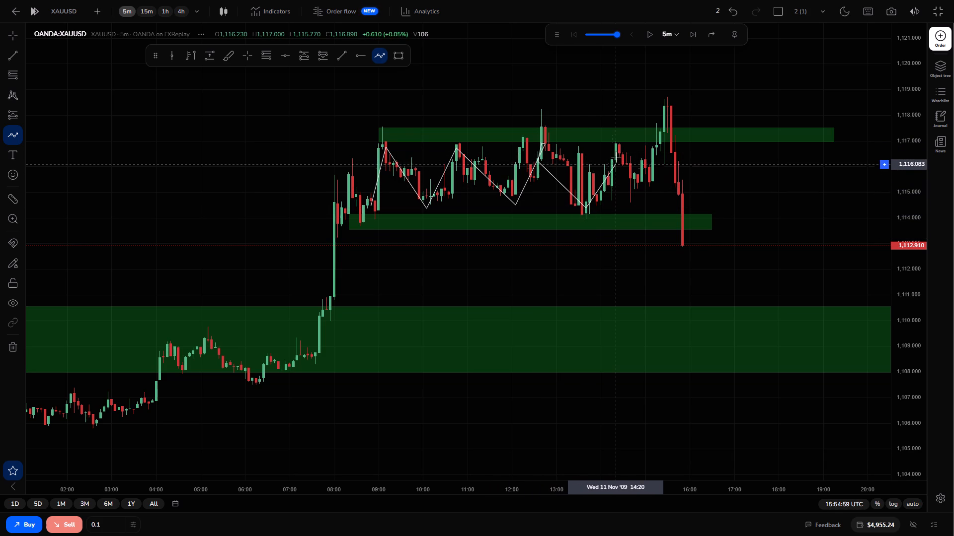
{"action": "left_click_drag", "start_coordinate": [617, 145], "coordinate": [632, 209]}
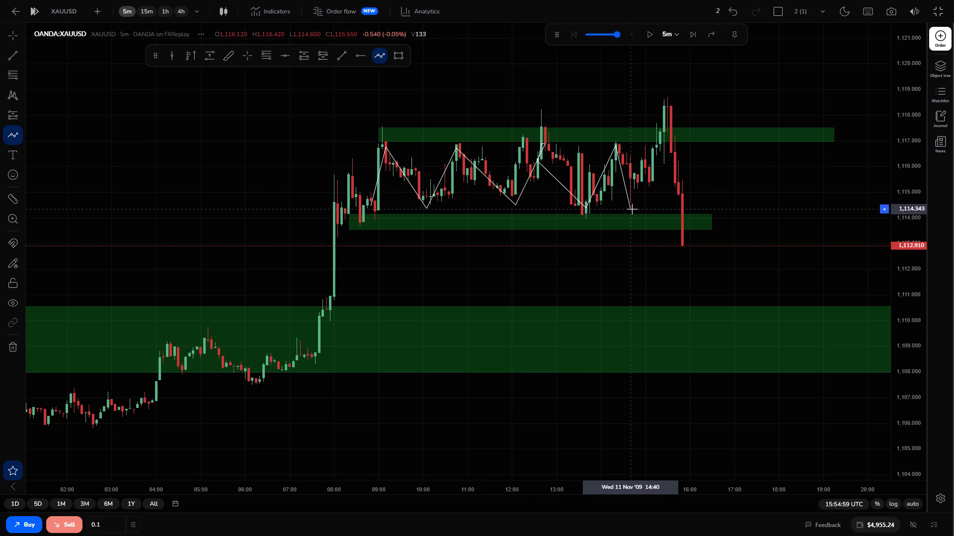
{"action": "left_click", "coordinate": [632, 209]}
{"action": "double_click", "coordinate": [664, 104]}
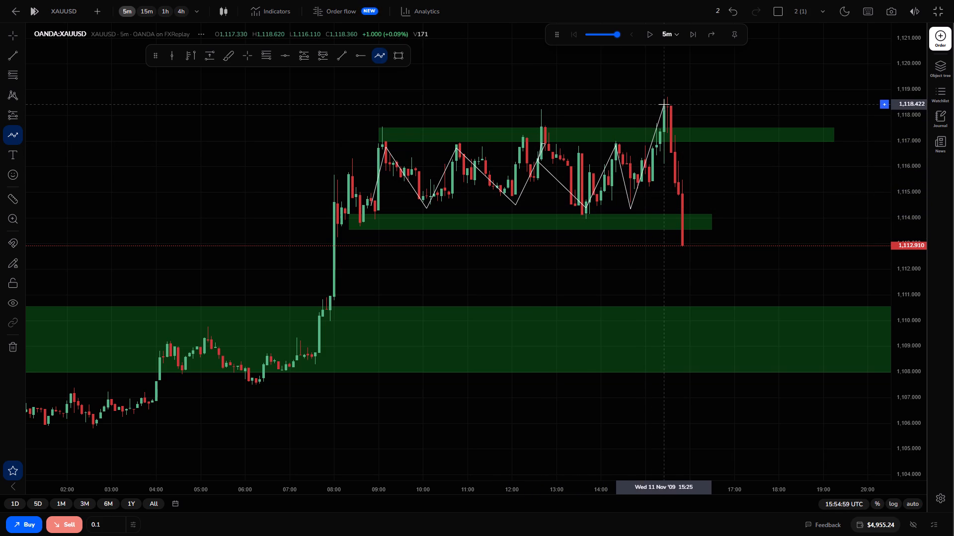
{"action": "left_click", "coordinate": [703, 108]}
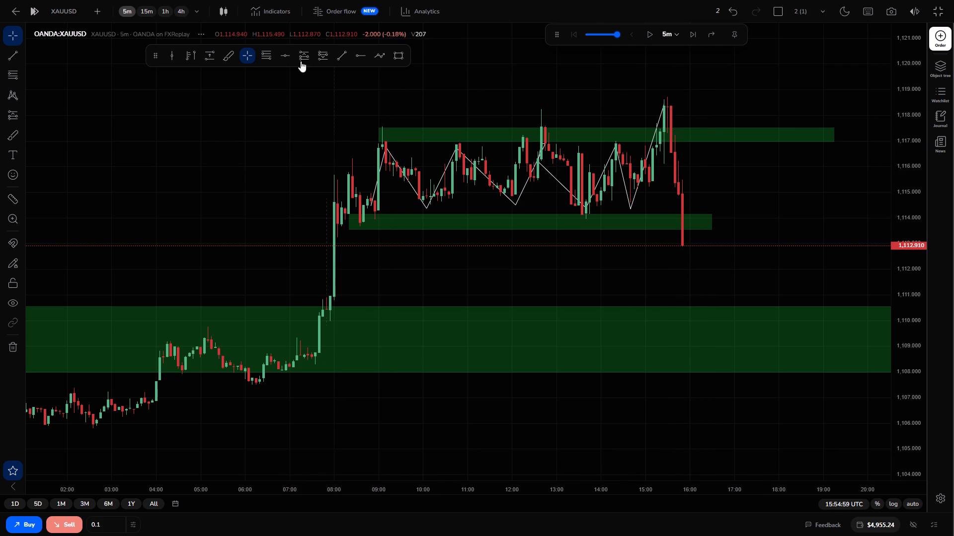
With the brush, circle the 15:25 swing high and draw a roughly level line back from it to about 12:15 at 1,118.8.
{"action": "left_click", "coordinate": [229, 56]}
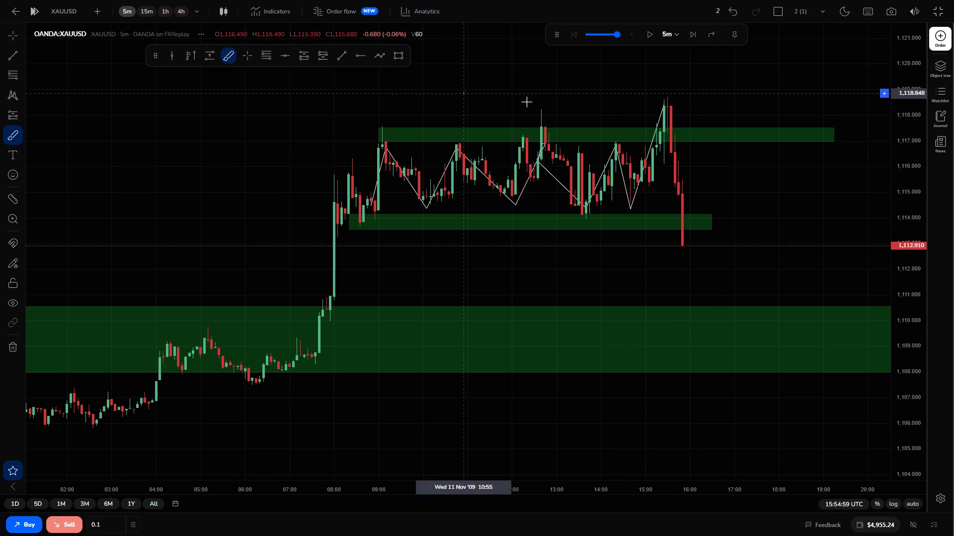
{"action": "left_click_drag", "start_coordinate": [684, 102], "coordinate": [652, 97]}
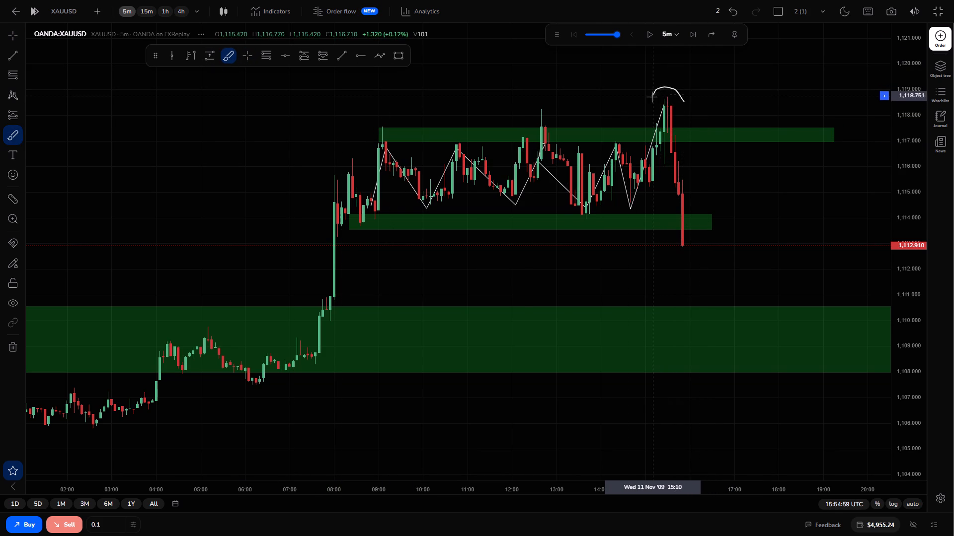
{"action": "left_click_drag", "start_coordinate": [652, 97], "coordinate": [683, 97]}
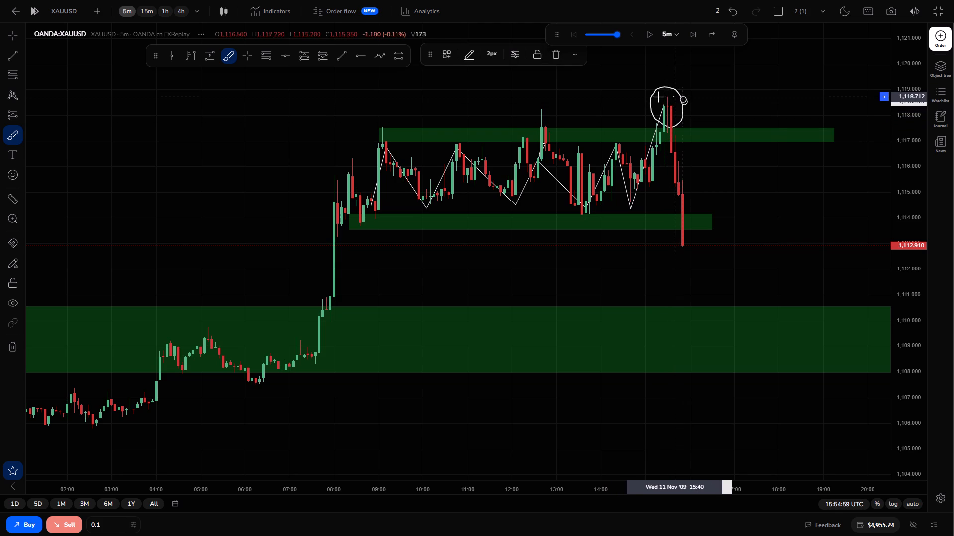
{"action": "left_click_drag", "start_coordinate": [652, 98], "coordinate": [525, 95]}
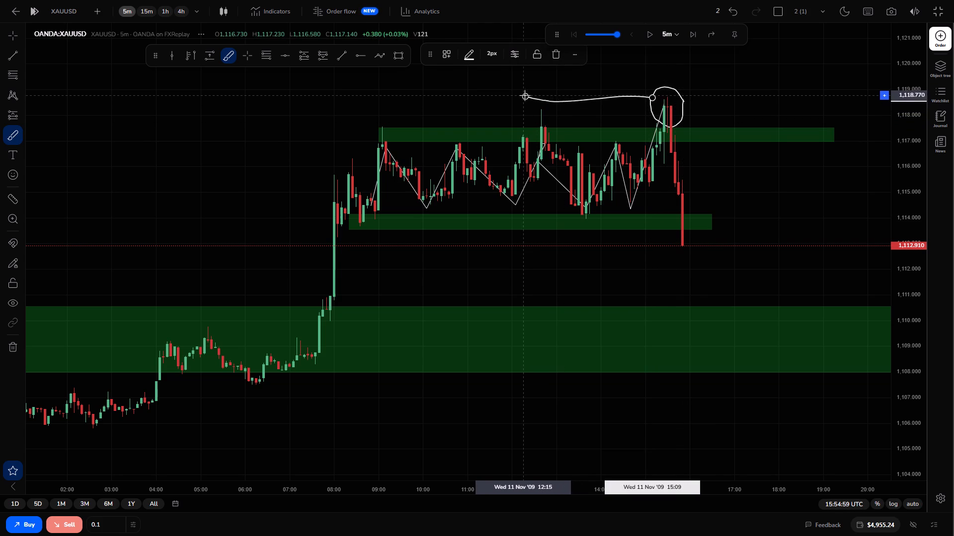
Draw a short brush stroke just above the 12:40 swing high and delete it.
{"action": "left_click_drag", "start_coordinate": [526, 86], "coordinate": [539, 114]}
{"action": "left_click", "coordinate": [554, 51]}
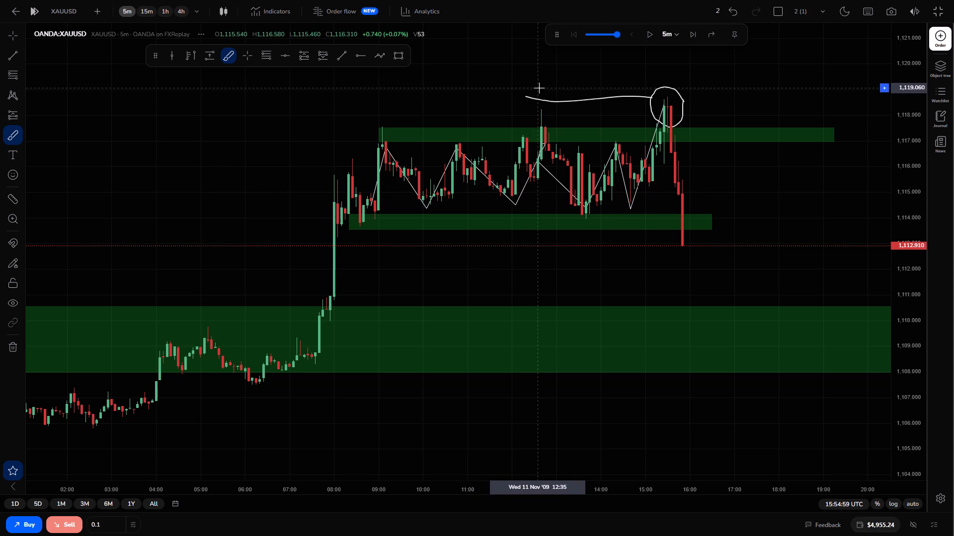
With the brush, draw an arrowhead at the early end of the level line, pointing back to about 12:05 at 1,118.6.
{"action": "left_click_drag", "start_coordinate": [539, 88], "coordinate": [514, 101]}
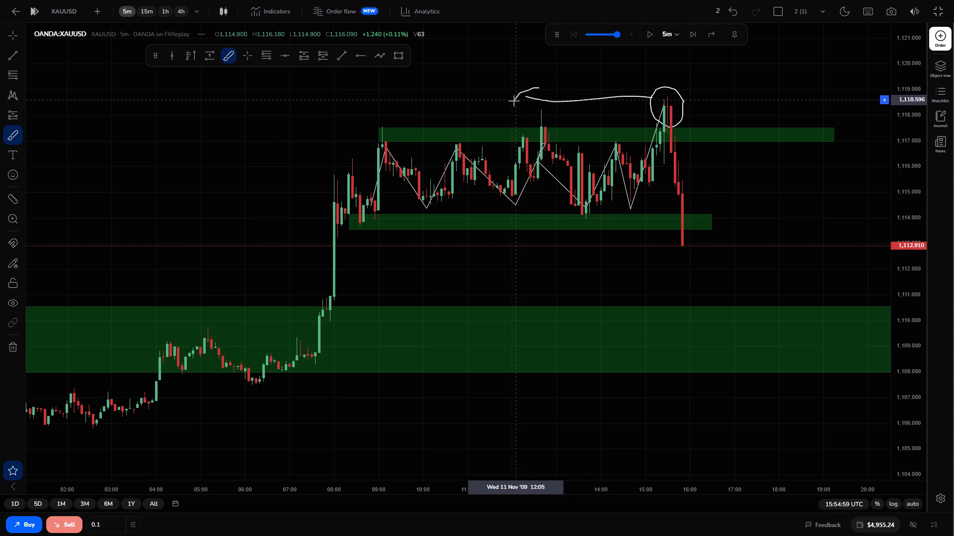
{"action": "left_click_drag", "start_coordinate": [514, 101], "coordinate": [533, 108]}
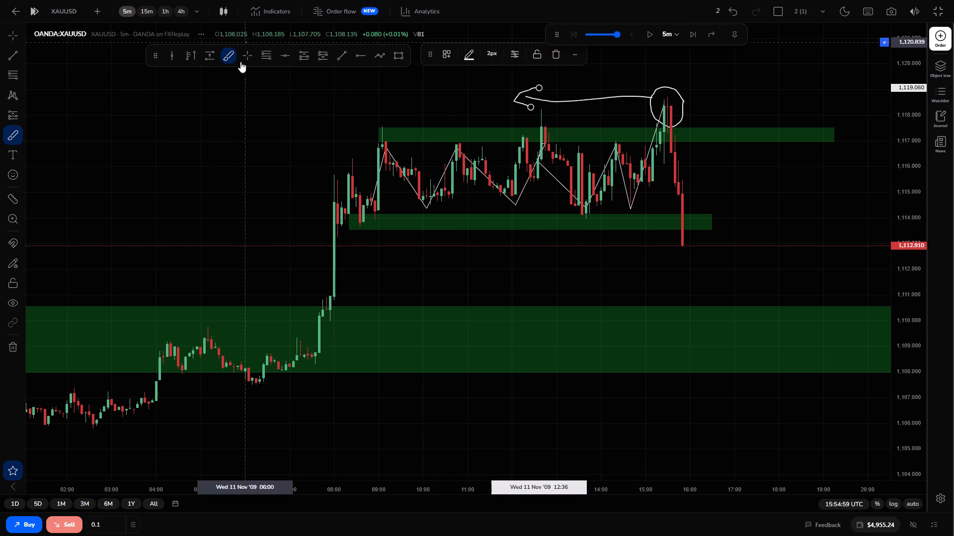
{"action": "double_click", "coordinate": [450, 86]}
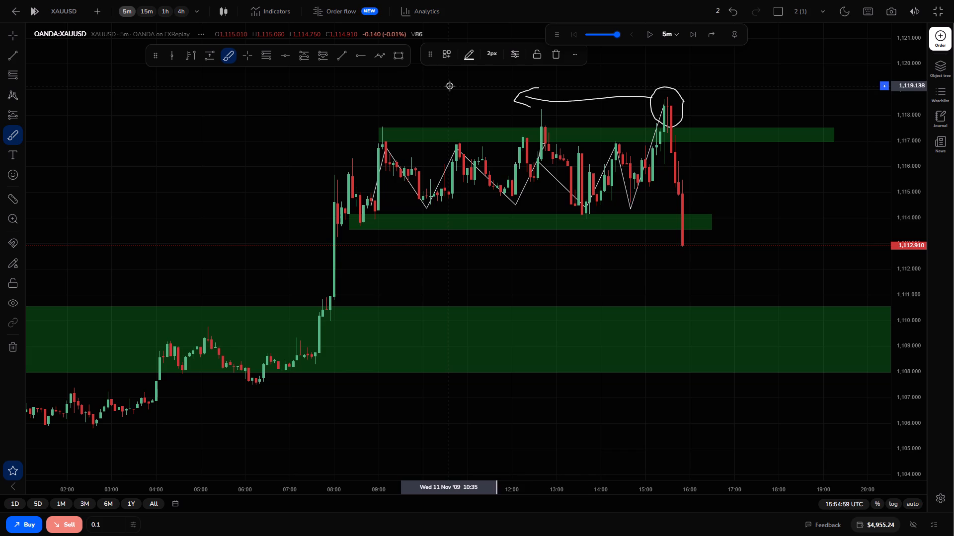
{"action": "left_click", "coordinate": [561, 51]}
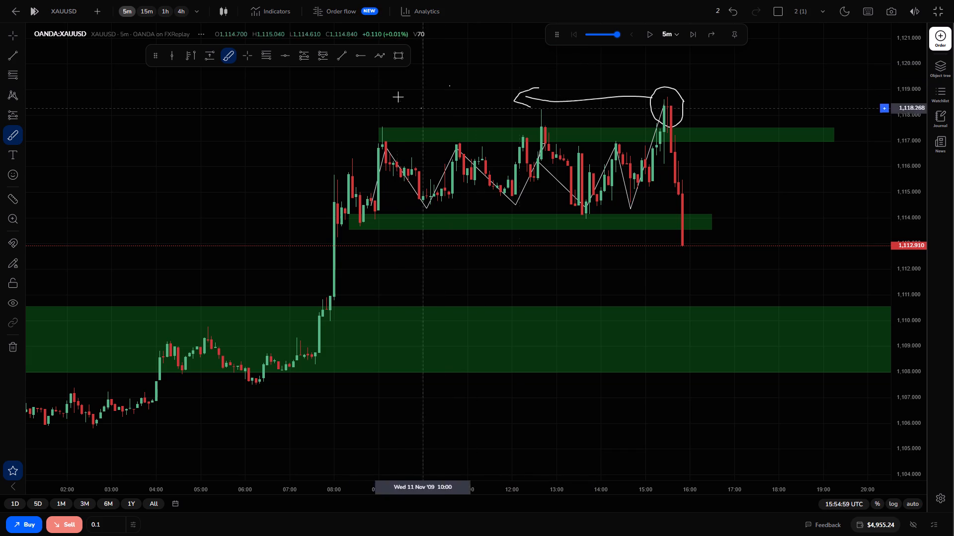
{"action": "right_click", "coordinate": [433, 76]}
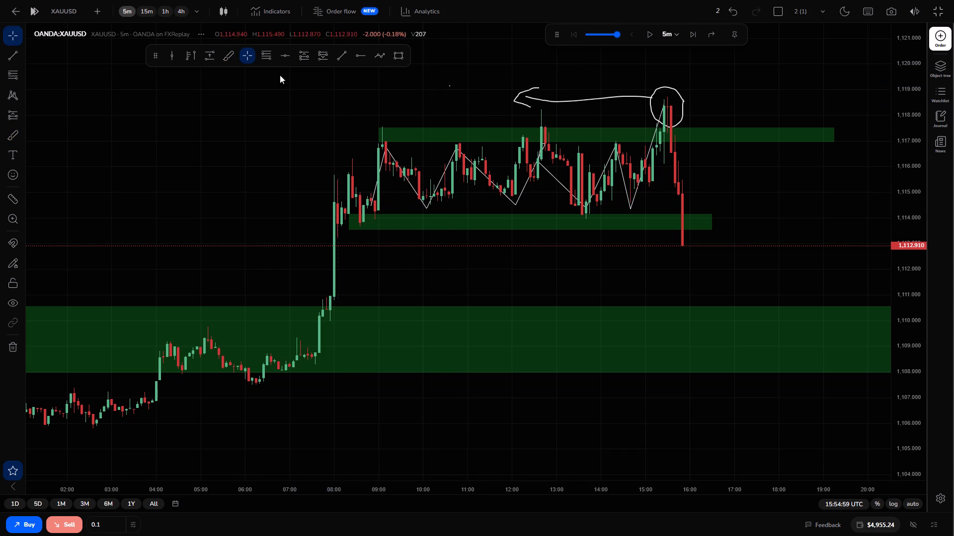
Add a text label reading "LIQUIDITY" ahead of the arrowhead, at about 10:20 and 1,118.8.
{"action": "left_click", "coordinate": [7, 153]}
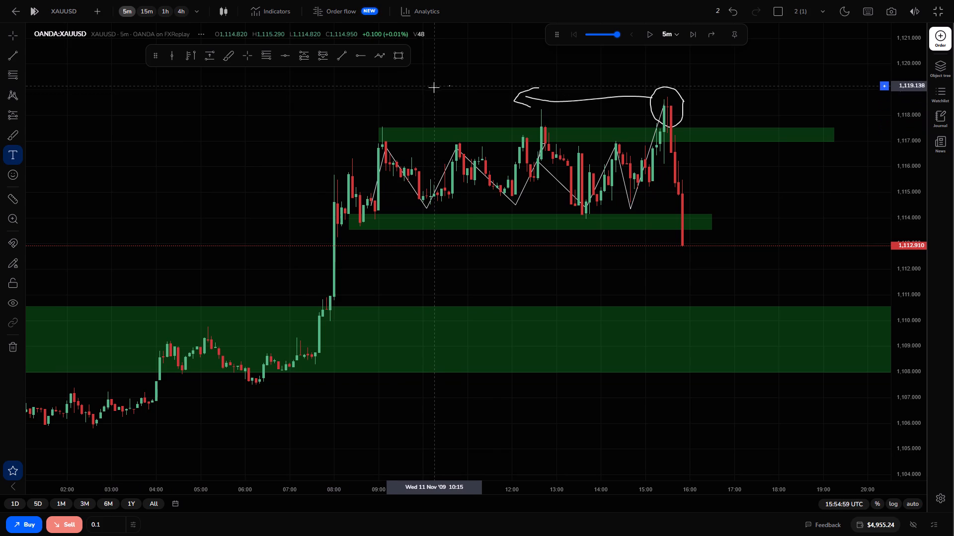
{"action": "left_click", "coordinate": [438, 94]}
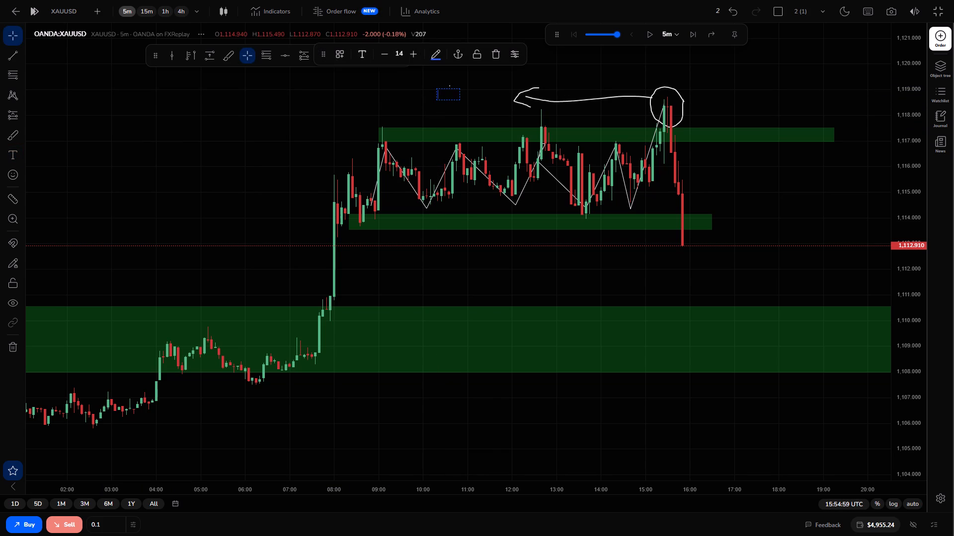
{"action": "key", "text": "l"}
{"action": "key", "text": "BackSpace"}
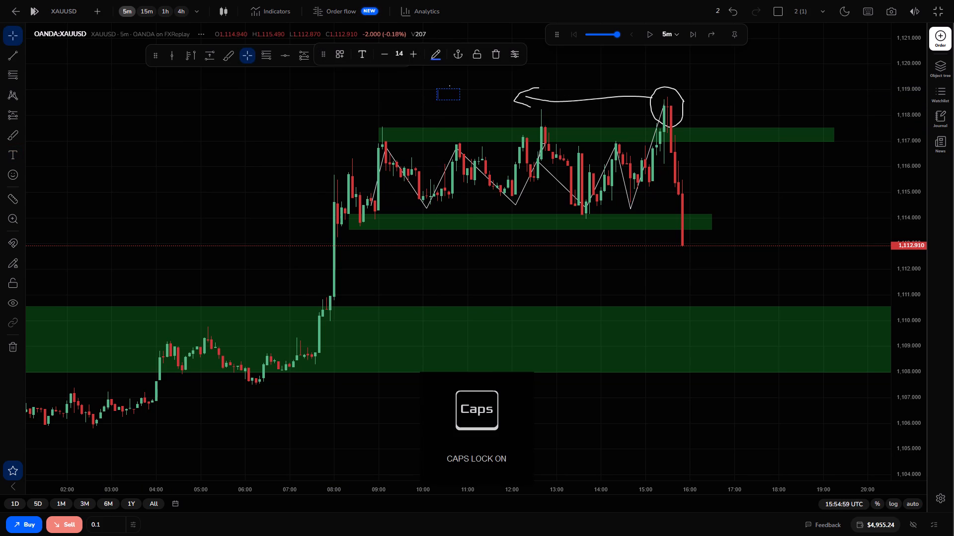
{"action": "type", "text": "IQUIDITY"}
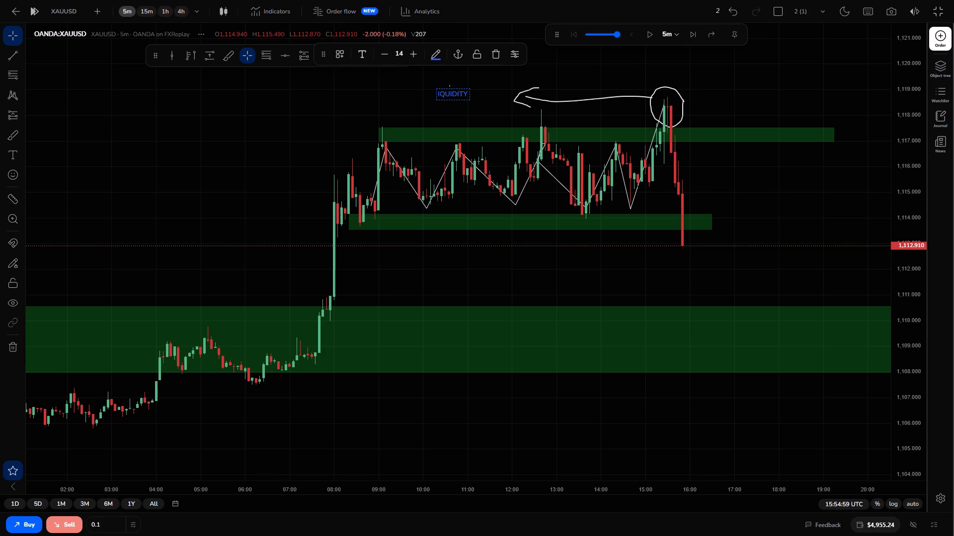
{"action": "key", "text": "Left"}
{"action": "key", "text": "Left"}
{"action": "key", "text": "Left"}
{"action": "key", "text": "Left"}
{"action": "key", "text": "Left"}
{"action": "key", "text": "Left"}
{"action": "key", "text": "Left"}
{"action": "key", "text": "BackSpace"}
{"action": "type", "text": "LI"}
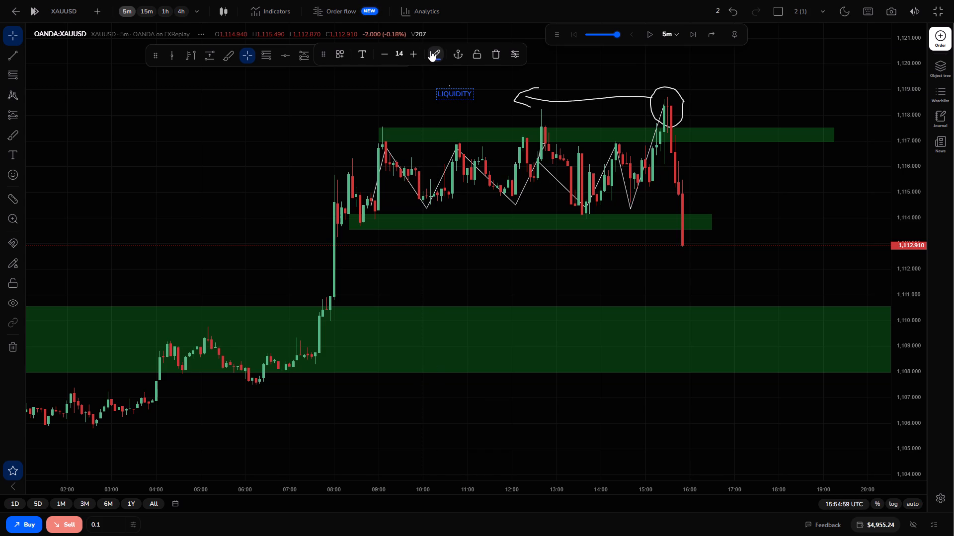
Set the LIQUIDITY label's text colour to white.
{"action": "left_click", "coordinate": [429, 51]}
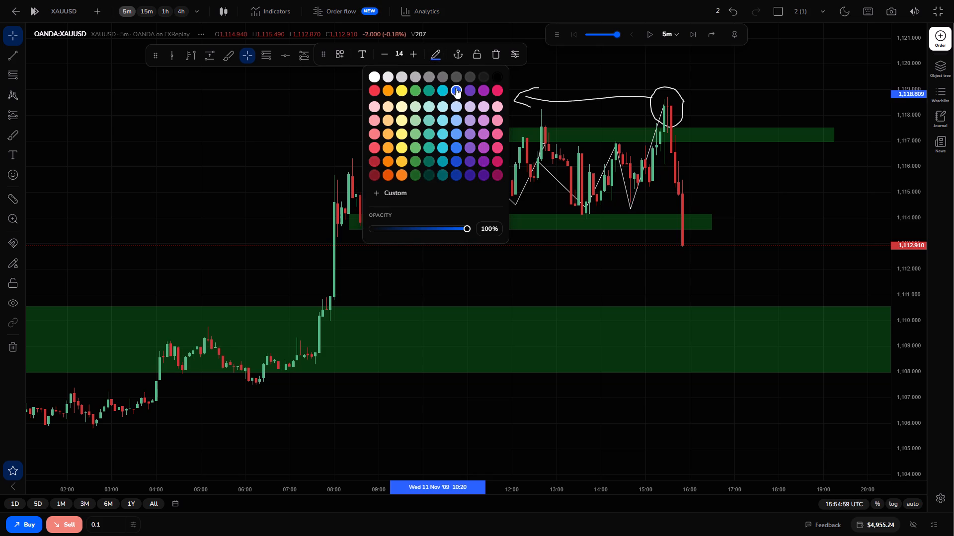
{"action": "left_click", "coordinate": [371, 75]}
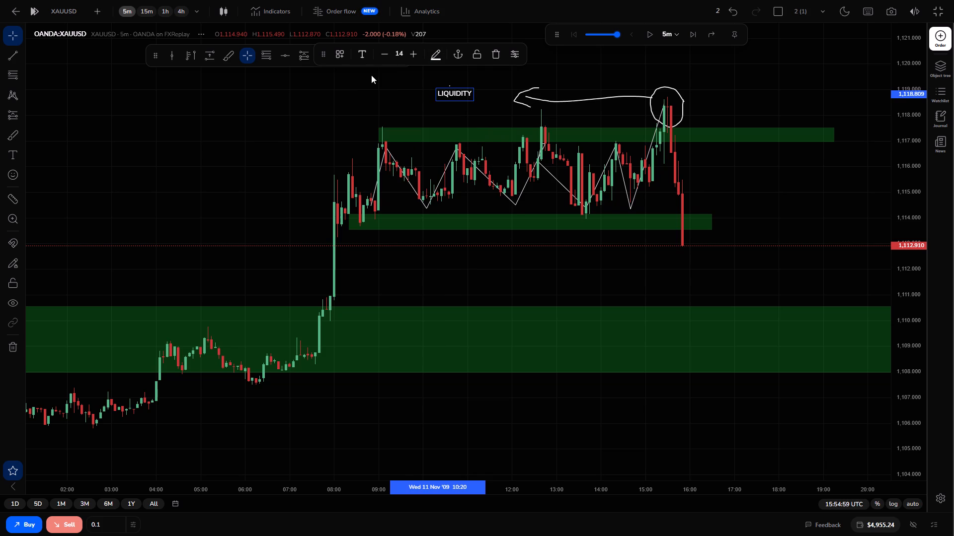
{"action": "left_click", "coordinate": [439, 110]}
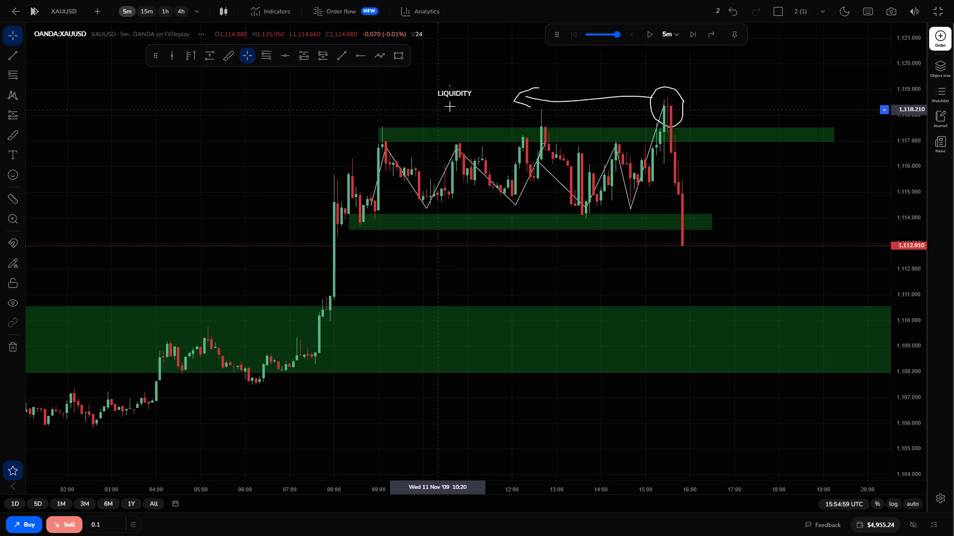
Move the LIQUIDITY label slightly closer to the arrowhead, starting at about 10:35.
{"action": "double_click", "coordinate": [459, 95]}
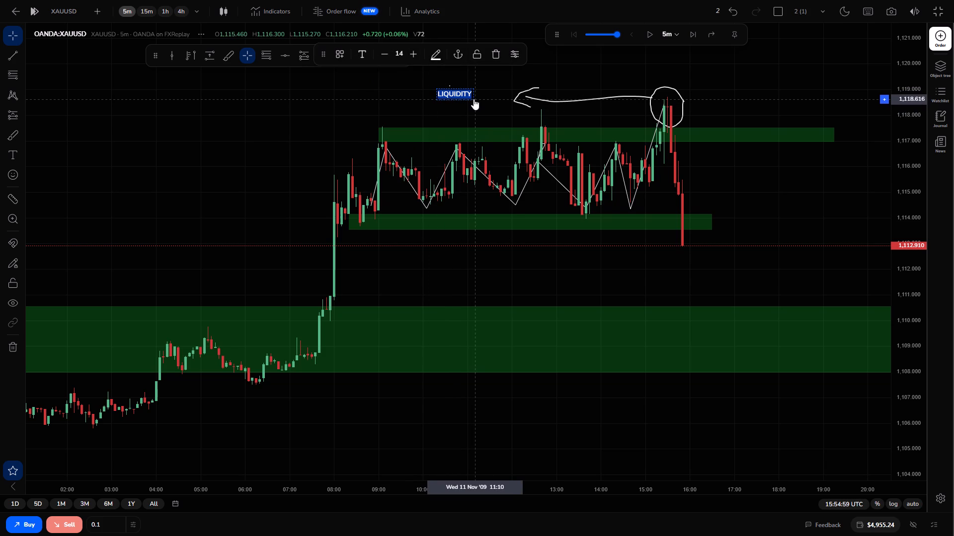
{"action": "left_click_drag", "start_coordinate": [474, 98], "coordinate": [481, 99]}
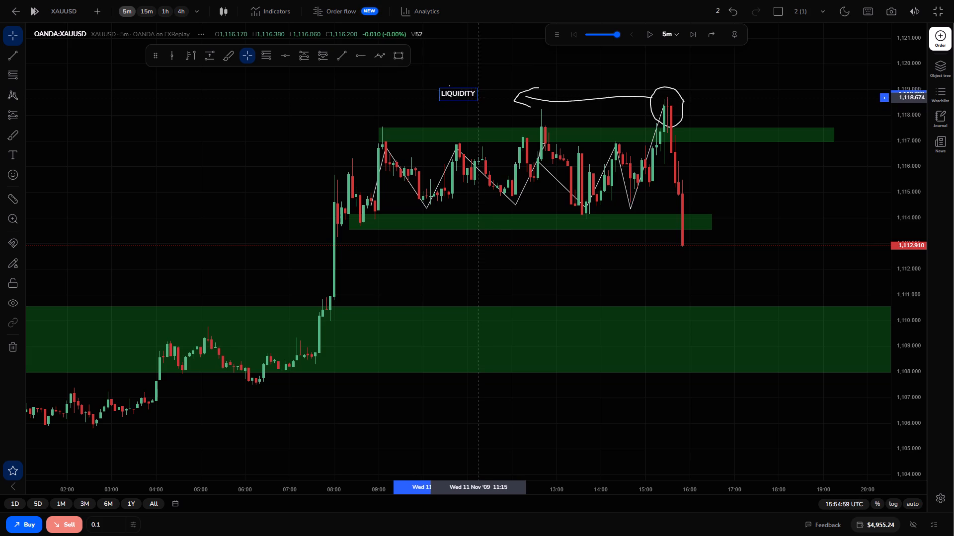
{"action": "left_click_drag", "start_coordinate": [481, 99], "coordinate": [484, 101]}
{"action": "left_click", "coordinate": [390, 92]}
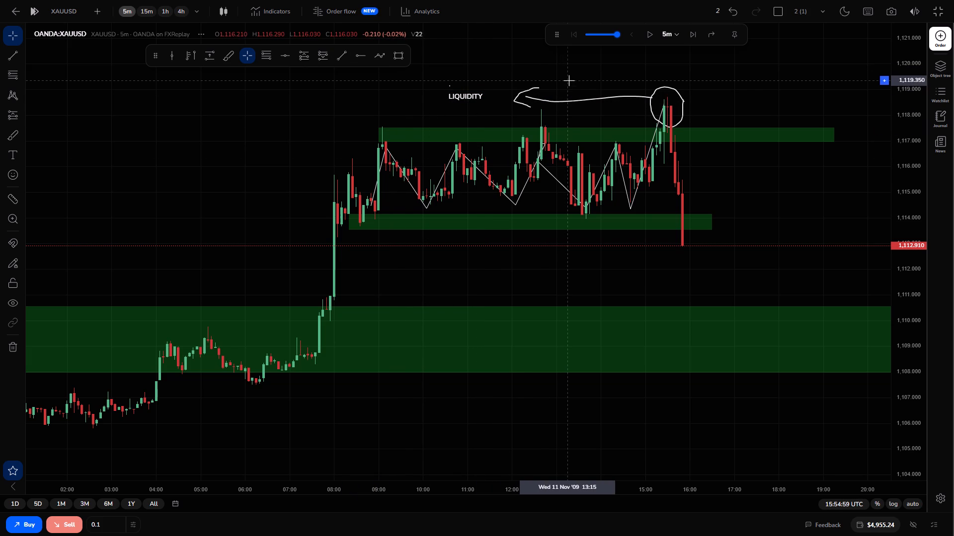
Download a snapshot image of the chart showing the marked range, zigzag paths and liquidity arrow.
{"action": "left_click_drag", "start_coordinate": [569, 80], "coordinate": [573, 134]}
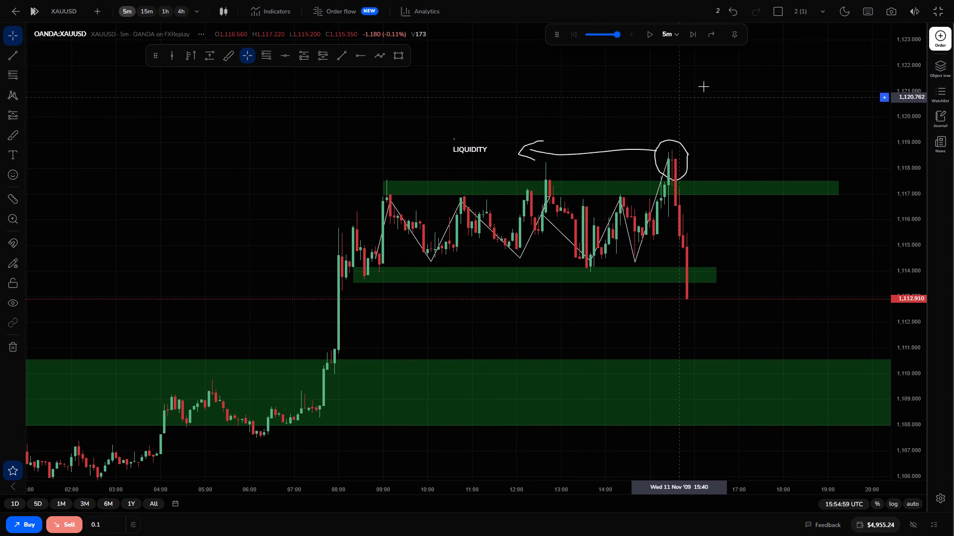
{"action": "left_click", "coordinate": [891, 6]}
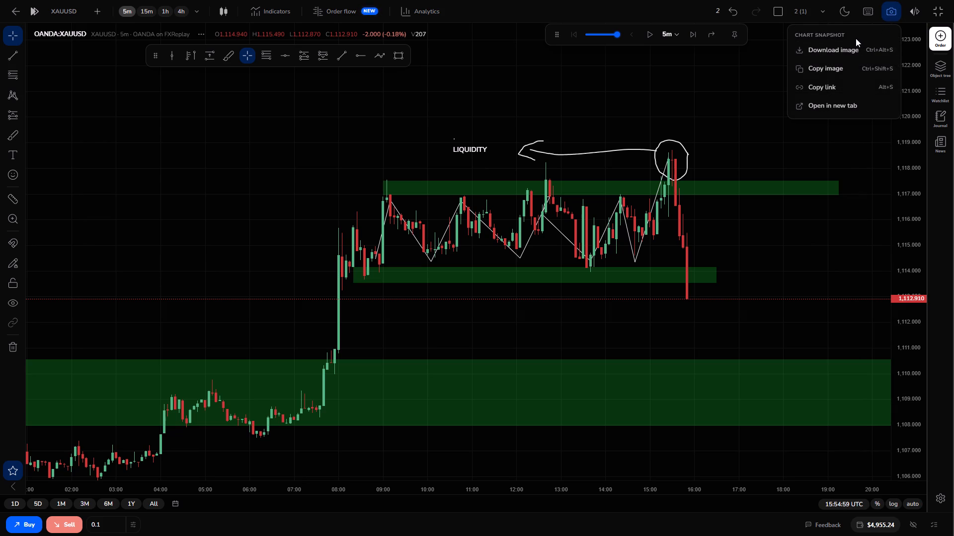
{"action": "key", "text": "ctrl+alt+s"}
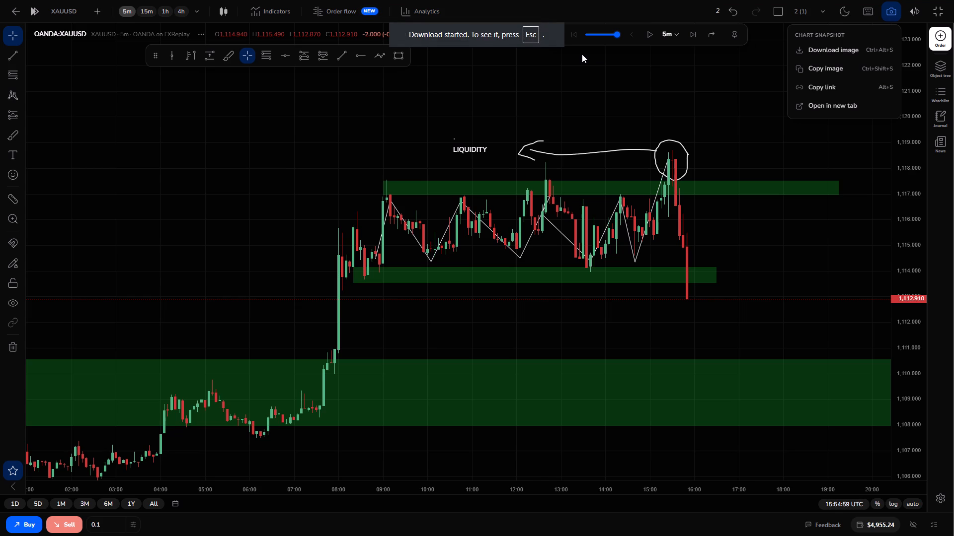
{"action": "key", "text": "Escape"}
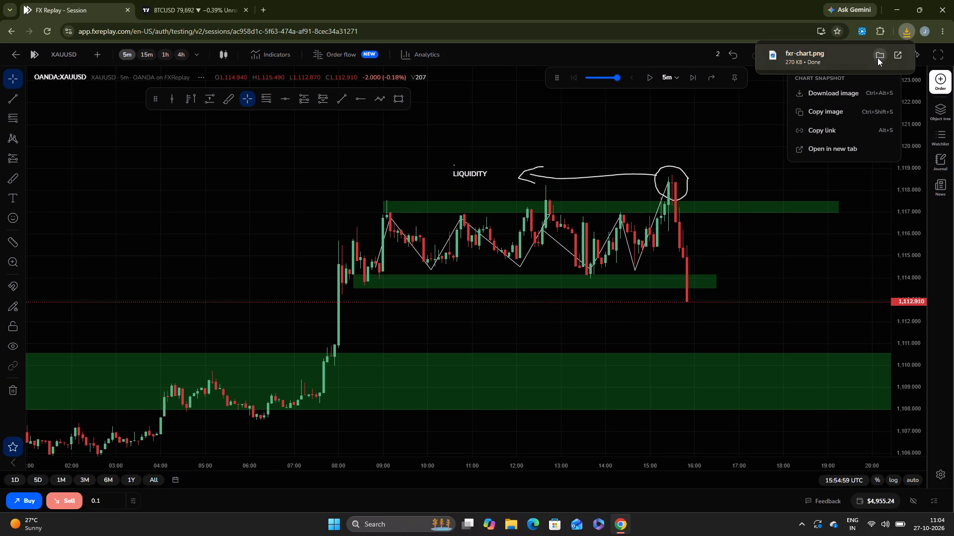
Open the downloaded fxr-chart.png in Photos, examine the annotated range at different zoom levels, and return to the full-screen chart.
{"action": "left_click", "coordinate": [900, 56]}
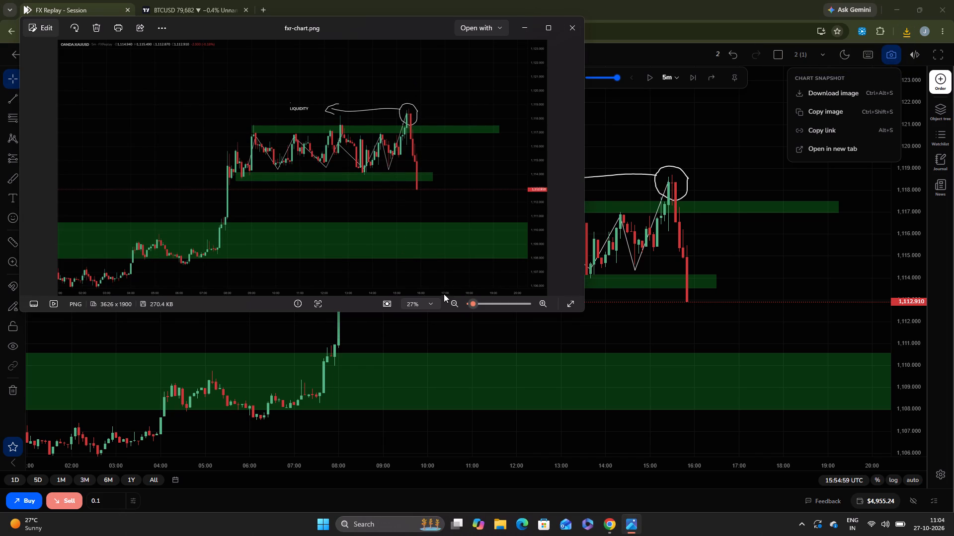
{"action": "left_click", "coordinate": [472, 301]}
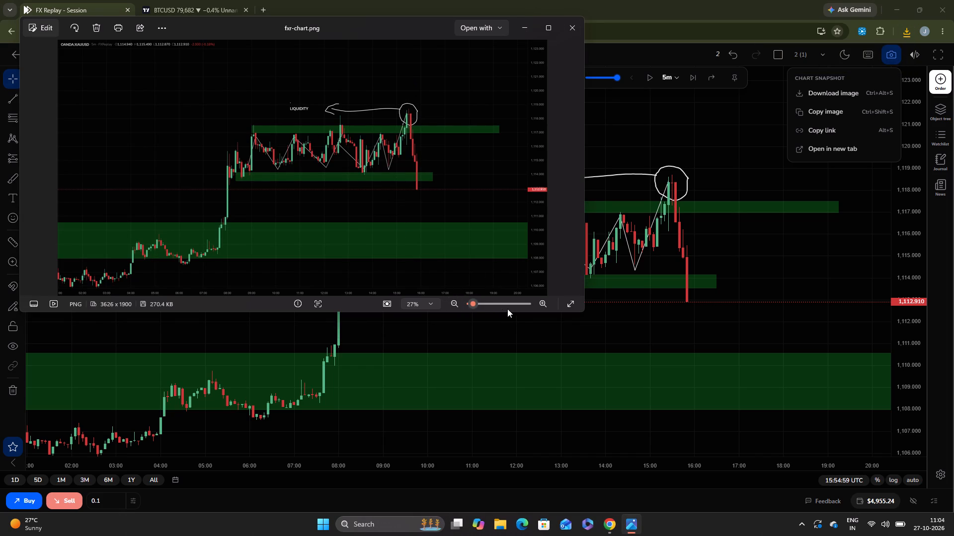
{"action": "left_click", "coordinate": [509, 302]}
{"action": "left_click", "coordinate": [490, 305]}
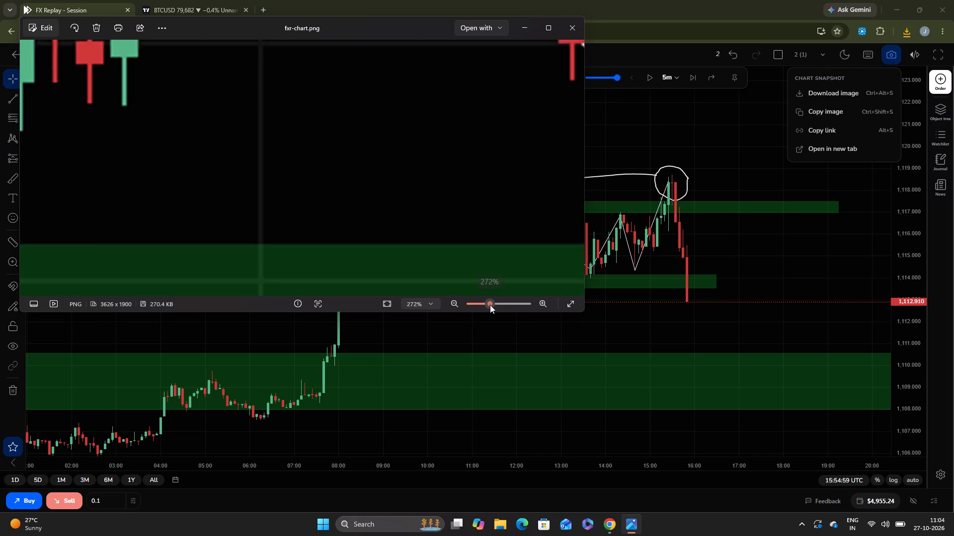
{"action": "left_click", "coordinate": [469, 304]}
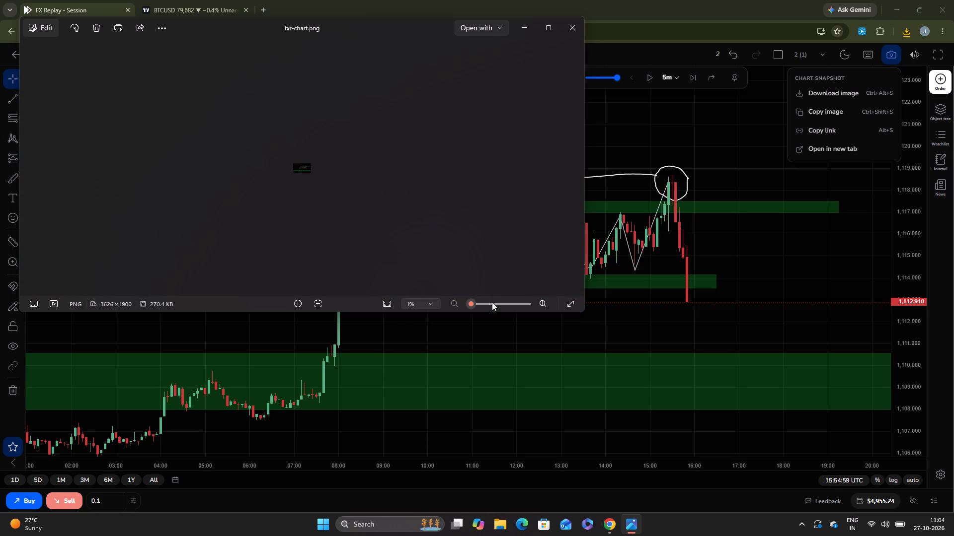
{"action": "left_click", "coordinate": [492, 301]}
{"action": "left_click", "coordinate": [483, 304]}
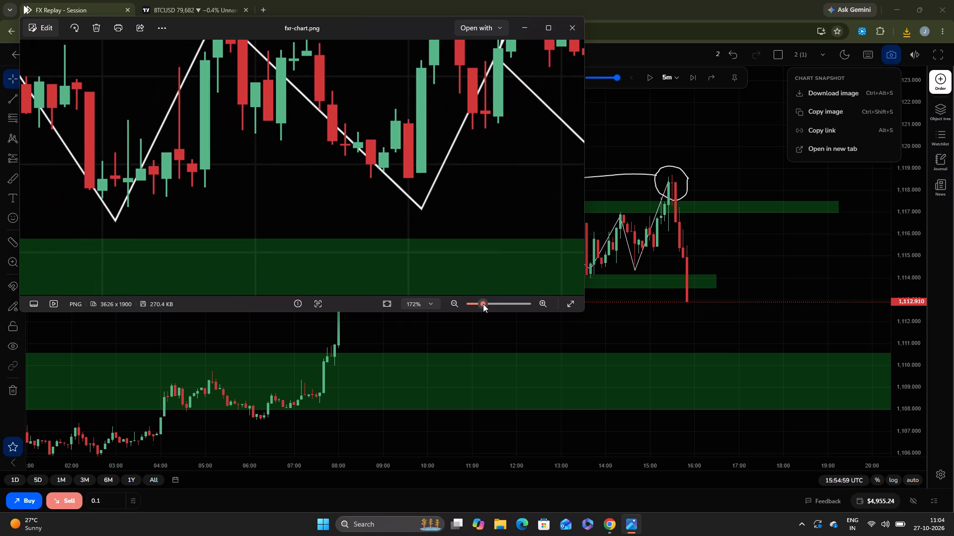
{"action": "left_click", "coordinate": [478, 303]}
{"action": "left_click_drag", "start_coordinate": [478, 303], "coordinate": [476, 304]}
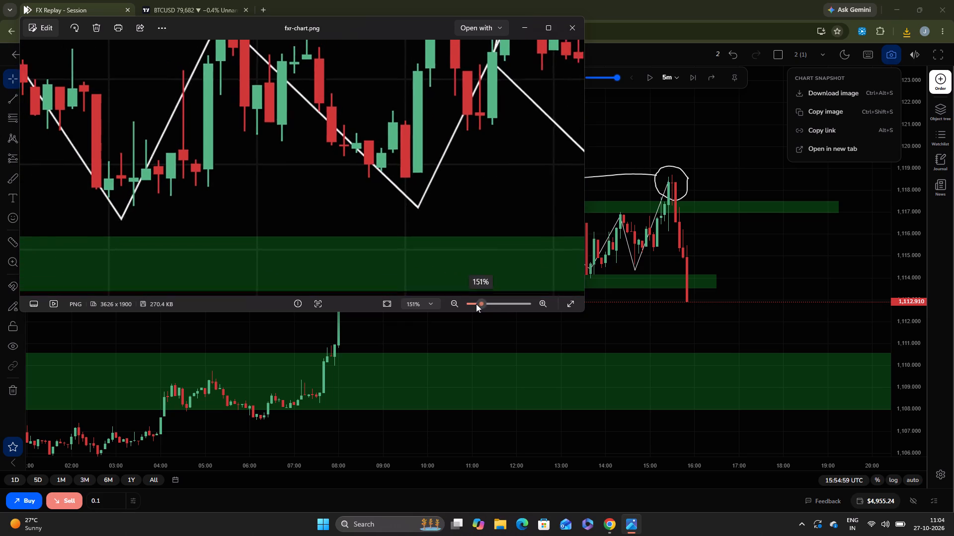
{"action": "left_click_drag", "start_coordinate": [476, 304], "coordinate": [471, 307]}
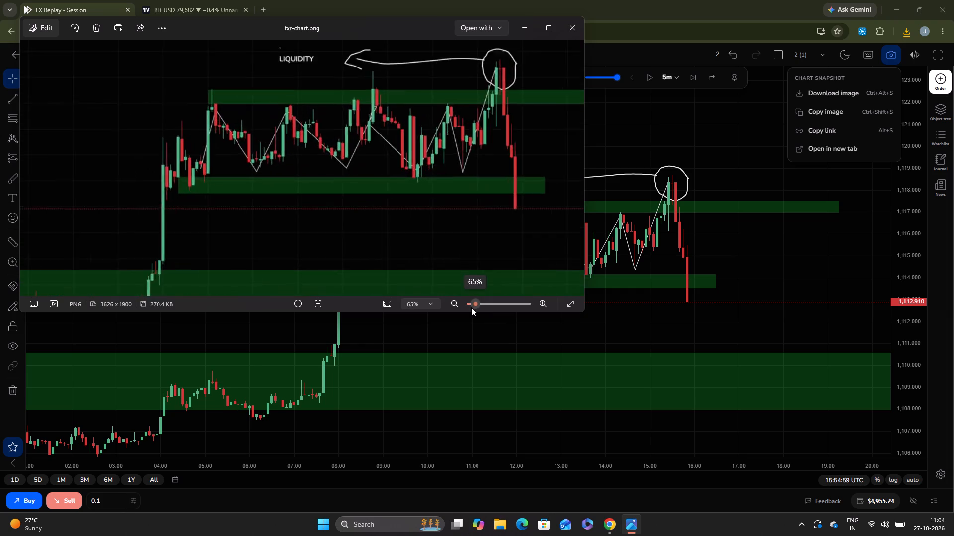
{"action": "left_click_drag", "start_coordinate": [471, 307], "coordinate": [470, 309]}
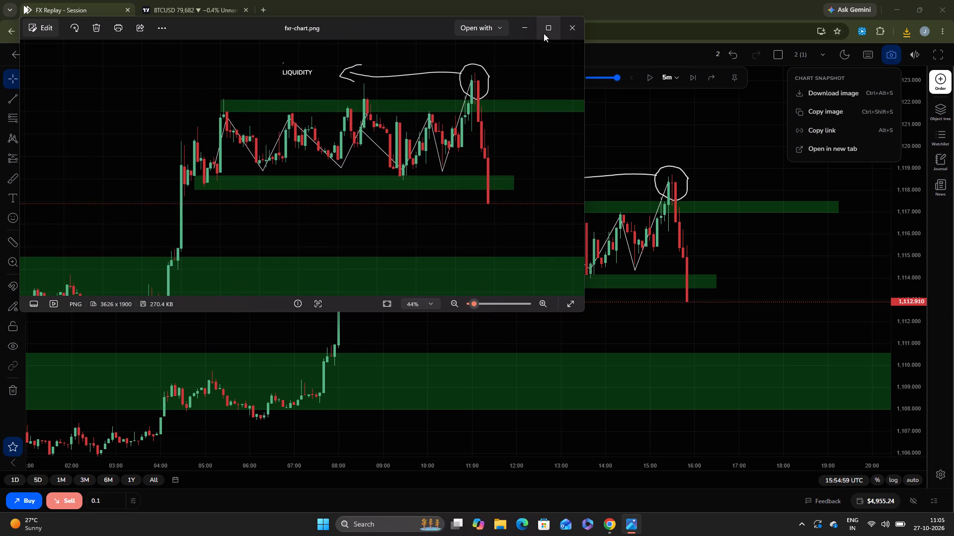
{"action": "left_click", "coordinate": [573, 27]}
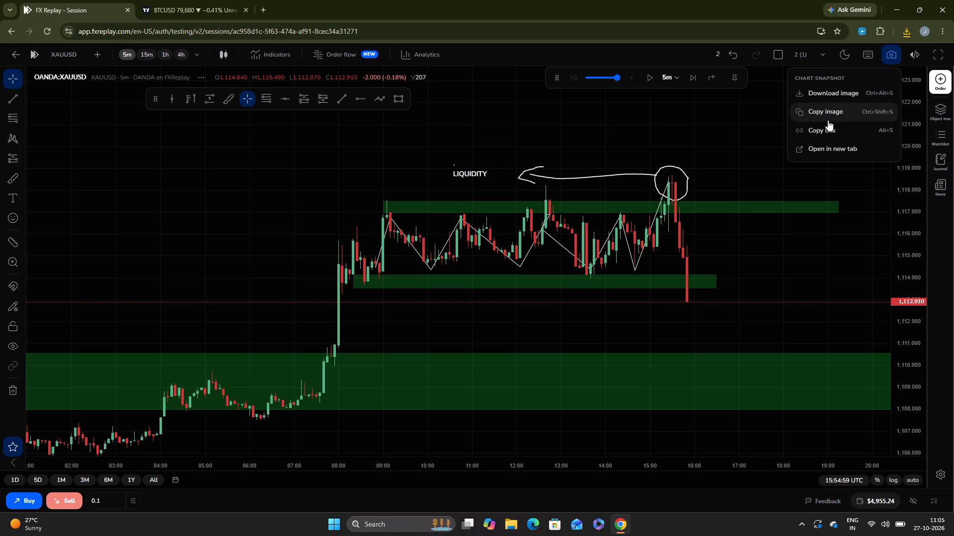
{"action": "key", "text": "F11"}
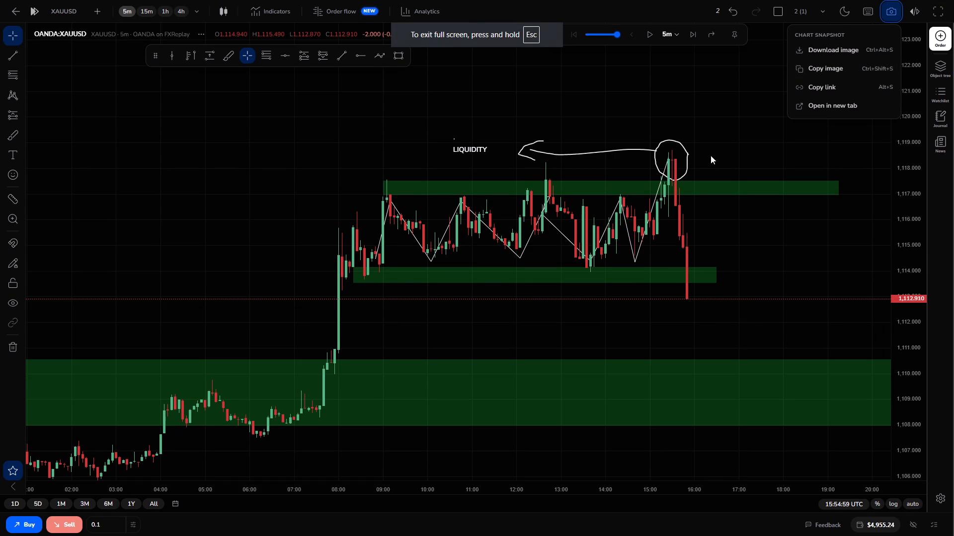
Delete the brush circle around the 15:25 swing high and the level line running back from it.
{"action": "left_click", "coordinate": [670, 137]}
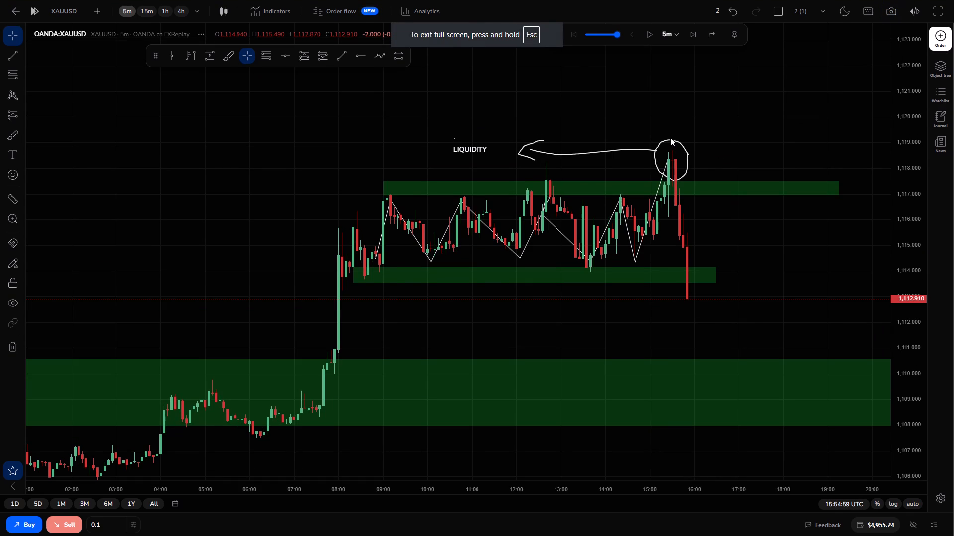
{"action": "left_click", "coordinate": [670, 137]}
{"action": "left_click", "coordinate": [556, 52]}
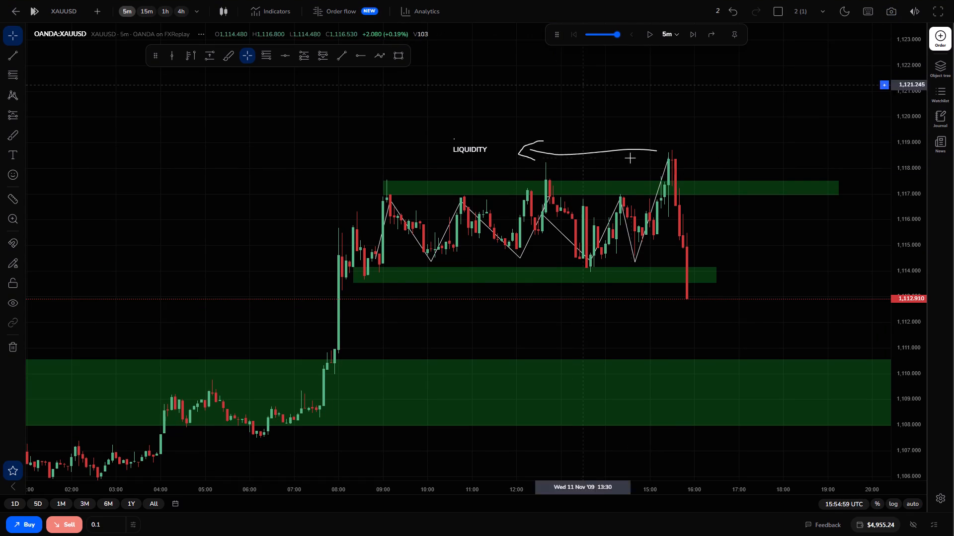
{"action": "left_click", "coordinate": [627, 150]}
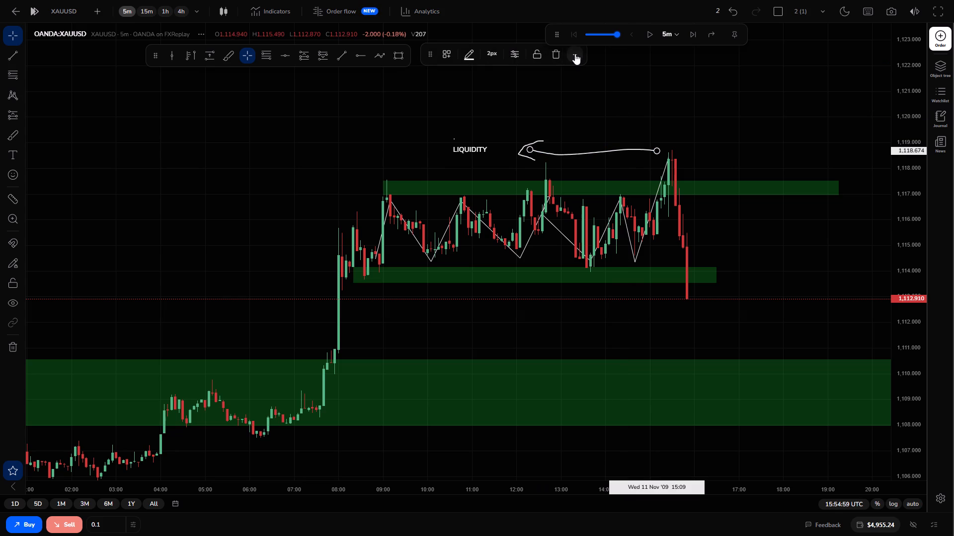
{"action": "left_click", "coordinate": [558, 54]}
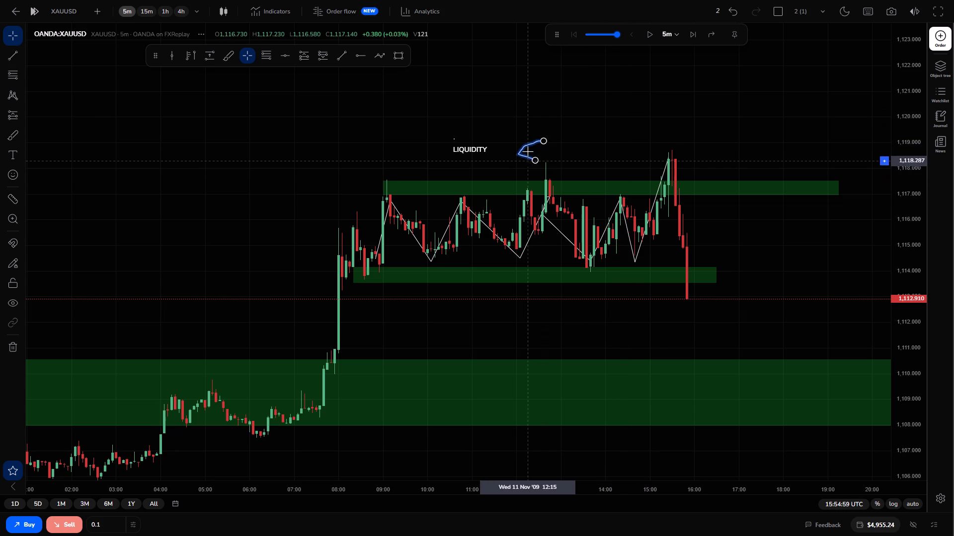
Delete the brush-drawn arrowhead beside the LIQUIDITY label.
{"action": "left_click", "coordinate": [524, 155]}
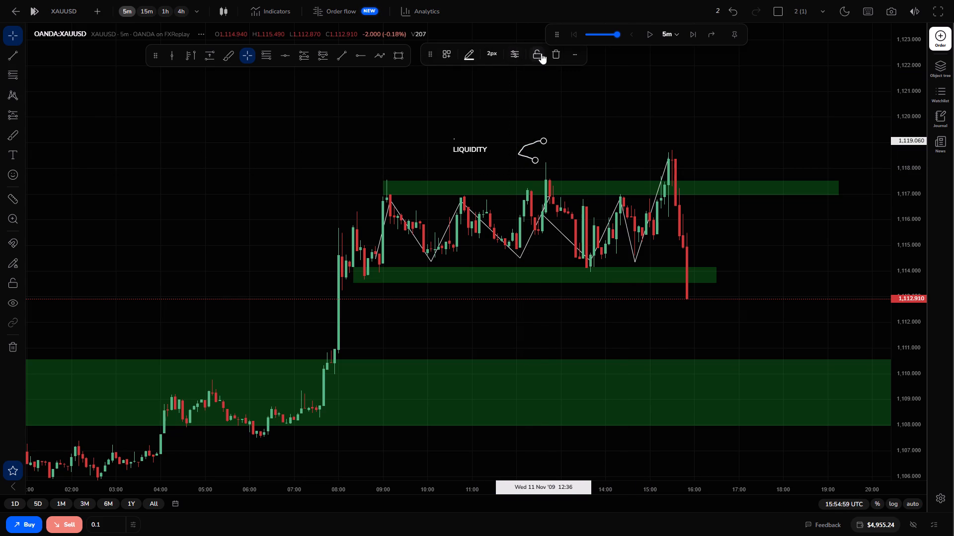
{"action": "left_click", "coordinate": [561, 53]}
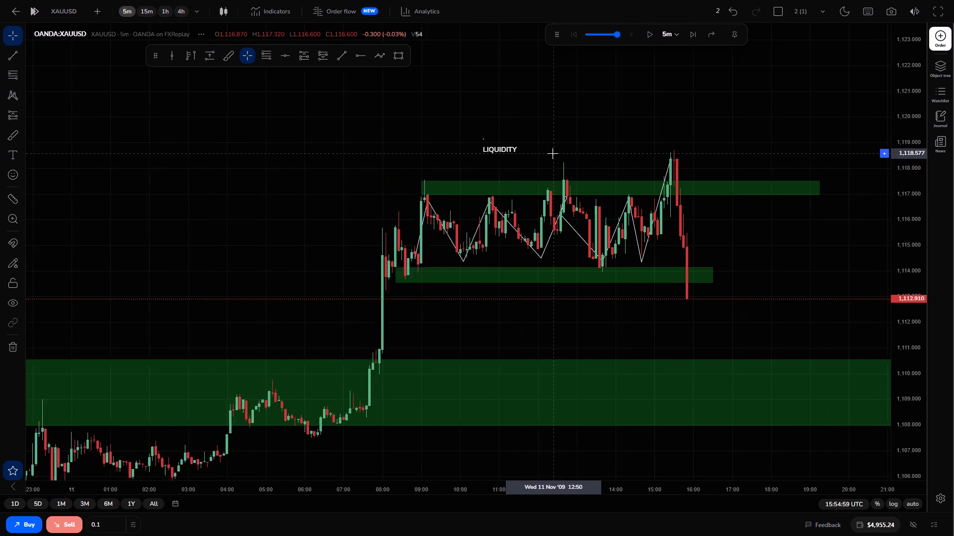
Examine the marked zones and recent price structure on the 4h chart, and return to the 5m timeframe.
{"action": "left_click", "coordinate": [911, 323]}
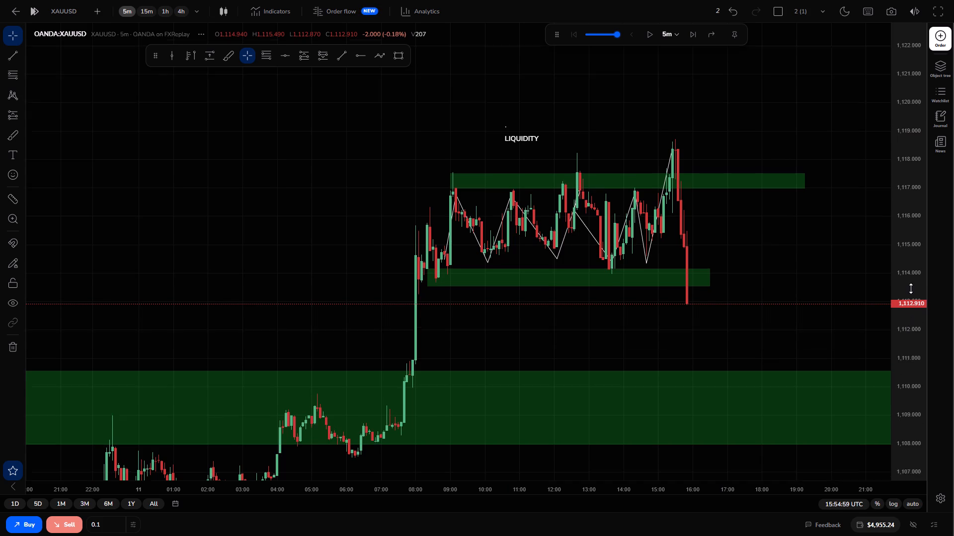
{"action": "left_click_drag", "start_coordinate": [839, 313], "coordinate": [840, 260]}
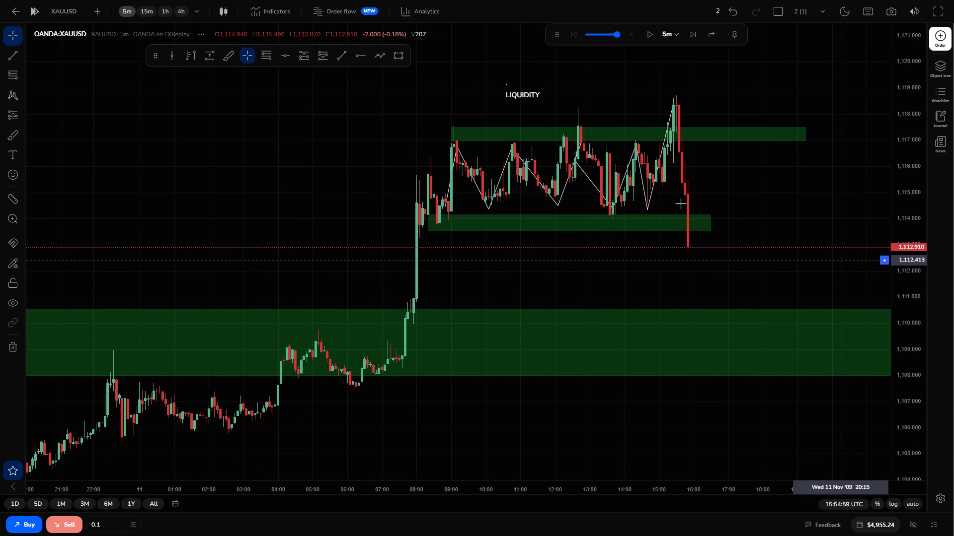
{"action": "left_click", "coordinate": [180, 10]}
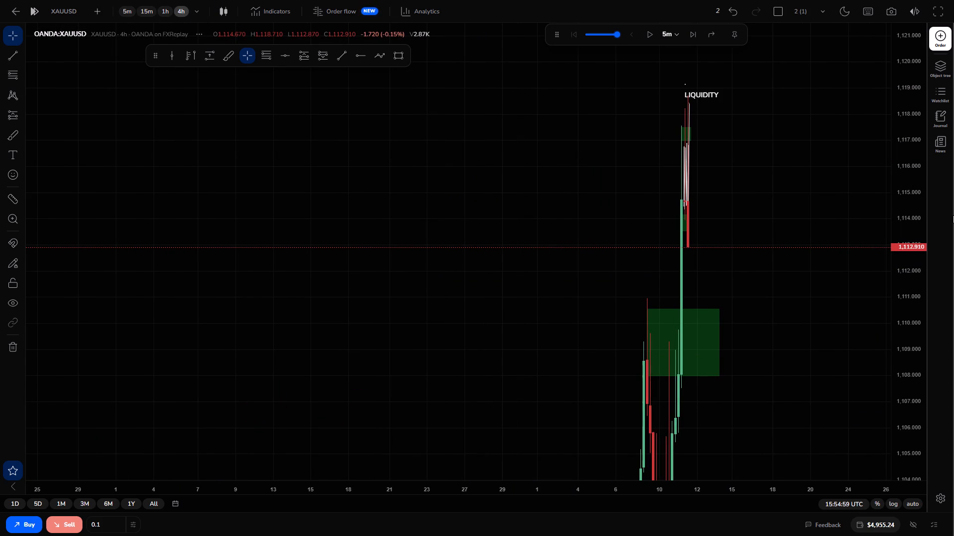
{"action": "left_click_drag", "start_coordinate": [913, 152], "coordinate": [883, 335]}
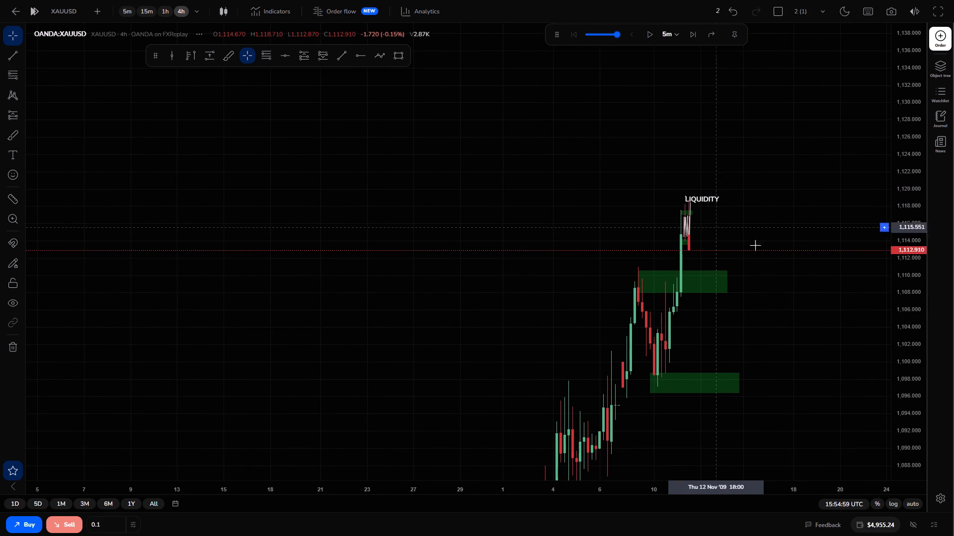
{"action": "left_click_drag", "start_coordinate": [778, 334], "coordinate": [804, 188]}
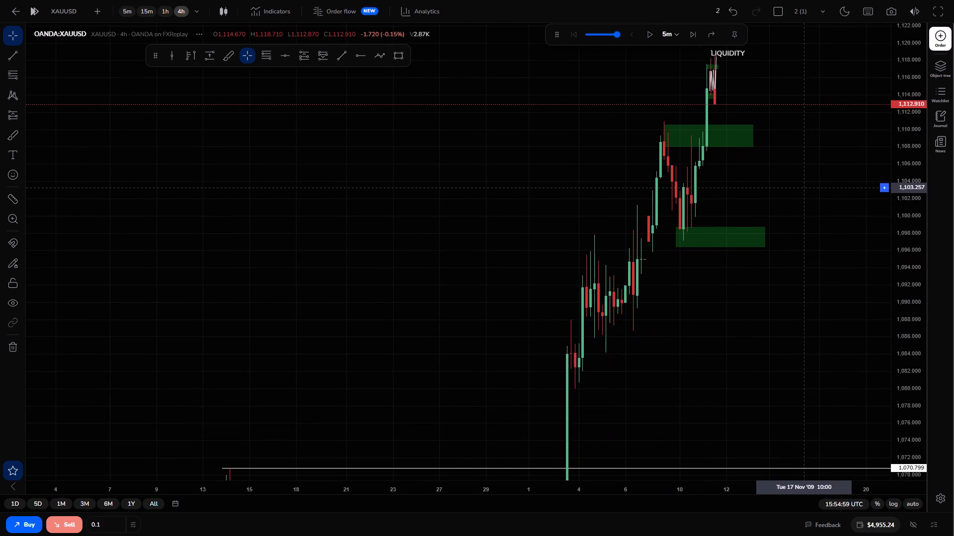
{"action": "left_click_drag", "start_coordinate": [804, 188], "coordinate": [782, 322]}
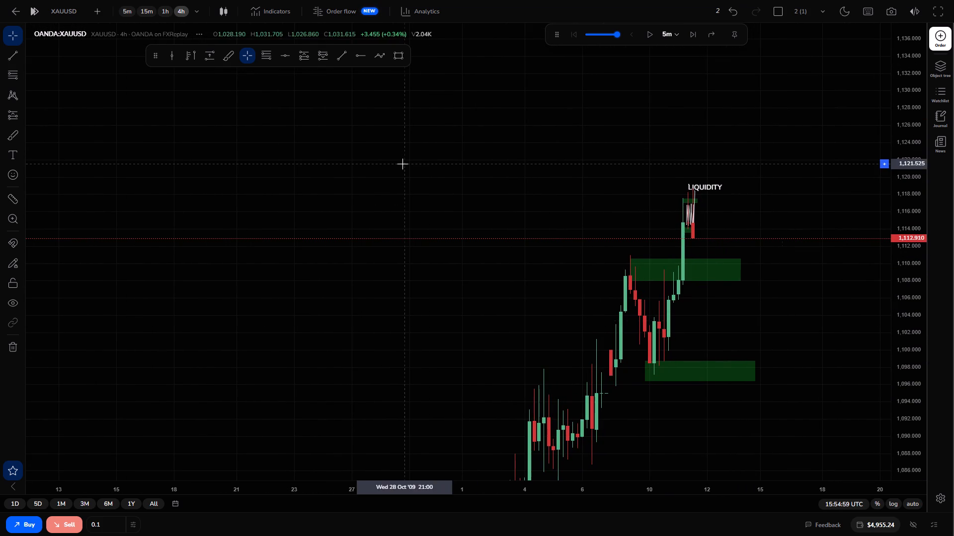
{"action": "left_click", "coordinate": [125, 11]}
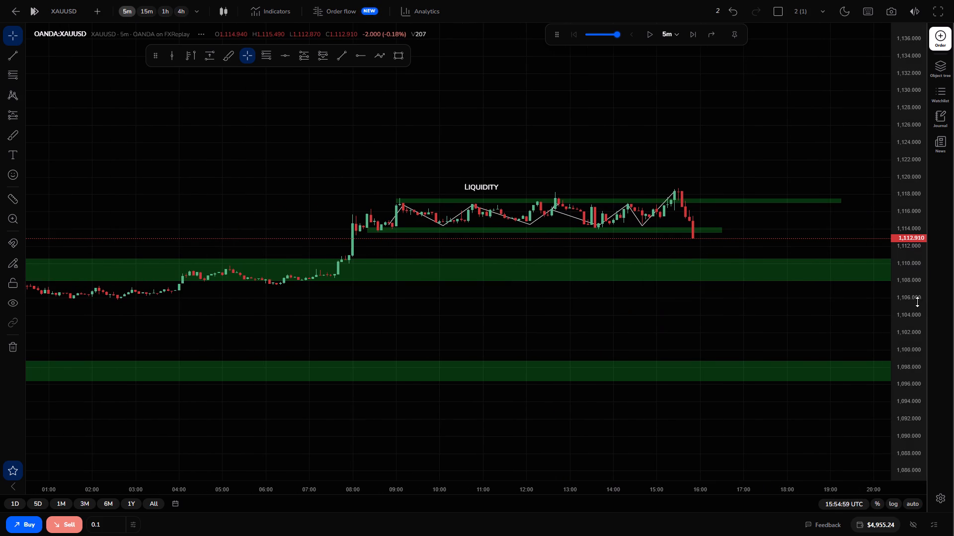
{"action": "left_click_drag", "start_coordinate": [913, 305], "coordinate": [905, 111]}
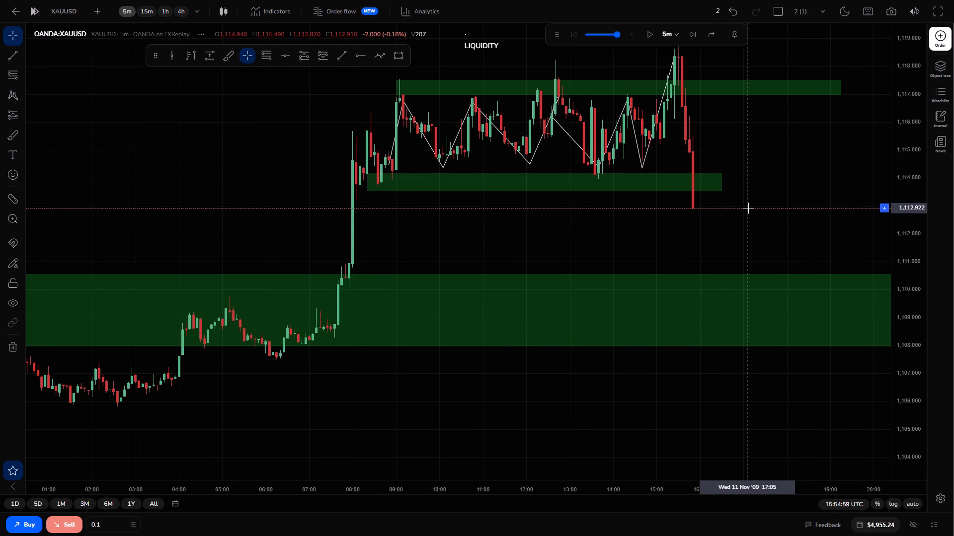
Advance the replay by 5-minute candles to 18:54:59 UTC.
{"action": "scroll", "coordinate": [748, 208], "scroll_direction": "right", "scroll_amount": 1}
{"action": "triple_click", "coordinate": [694, 37]}
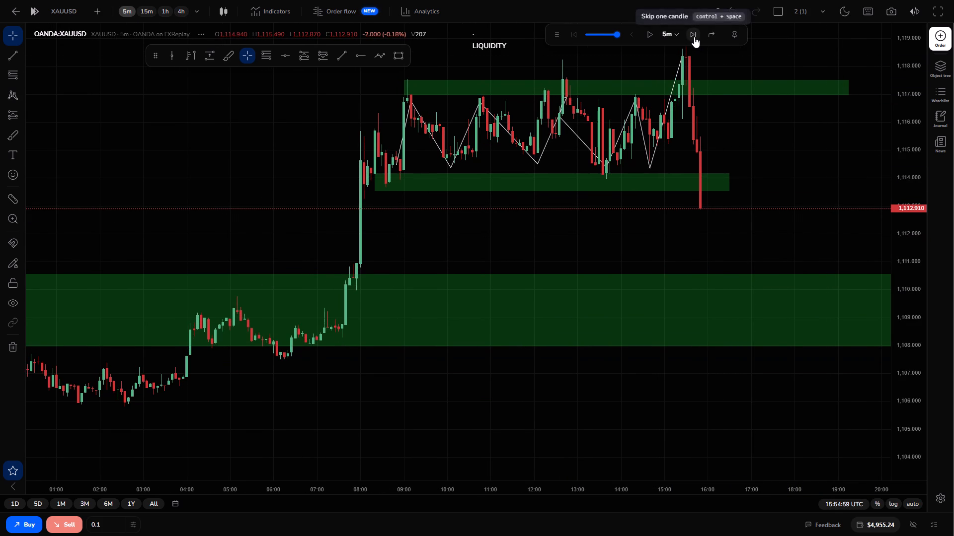
{"action": "triple_click", "coordinate": [694, 37]}
{"action": "triple_click", "coordinate": [694, 37]}
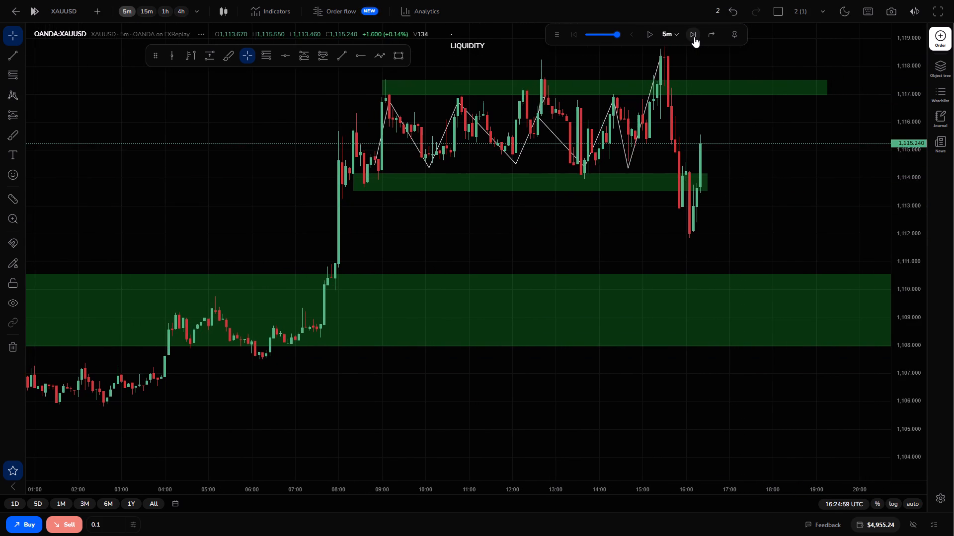
{"action": "triple_click", "coordinate": [694, 37]}
{"action": "triple_click", "coordinate": [694, 37]}
{"action": "double_click", "coordinate": [694, 37]}
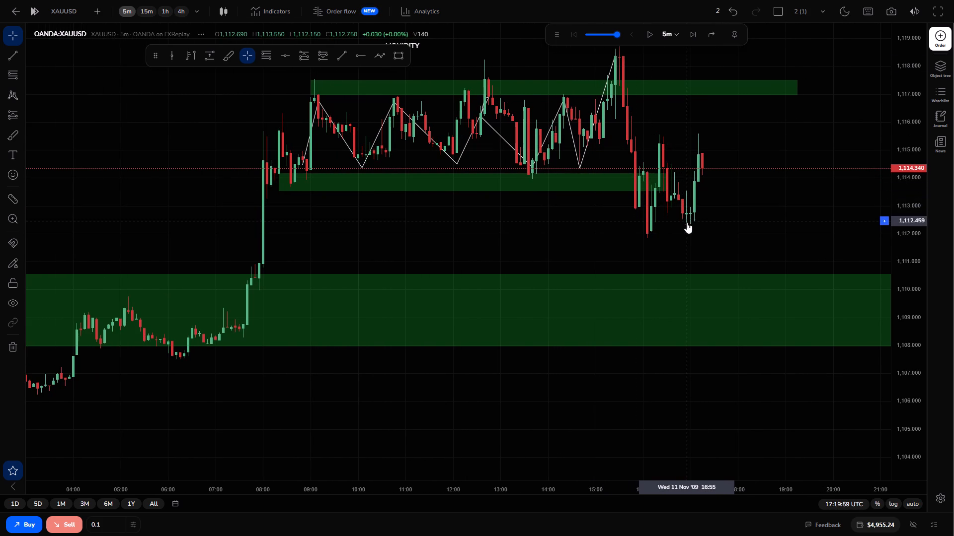
{"action": "triple_click", "coordinate": [691, 33]}
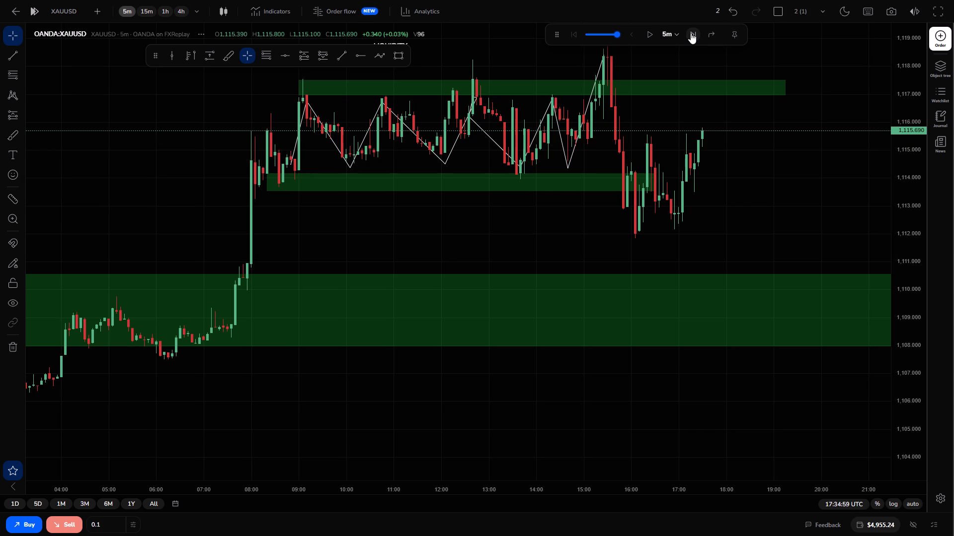
{"action": "left_click", "coordinate": [691, 33]}
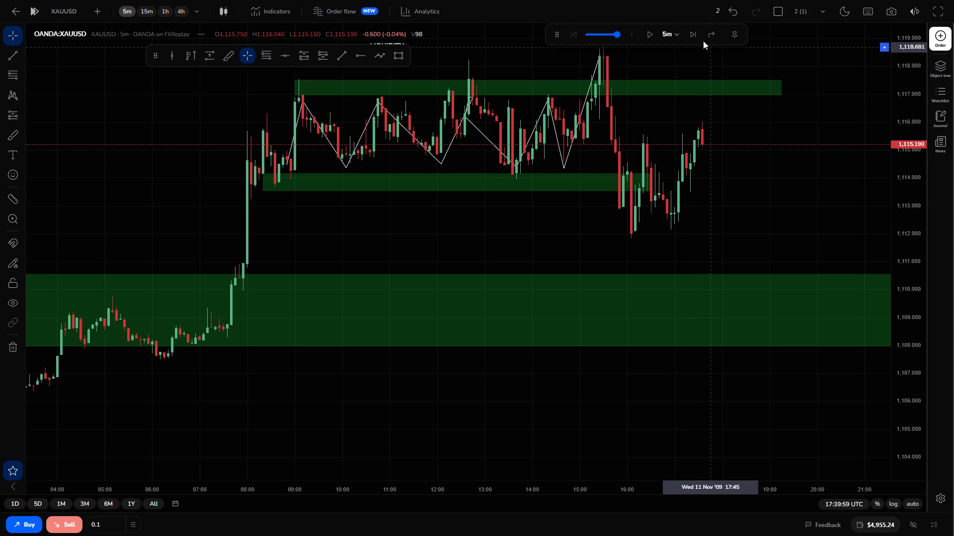
{"action": "triple_click", "coordinate": [690, 33]}
{"action": "triple_click", "coordinate": [690, 33]}
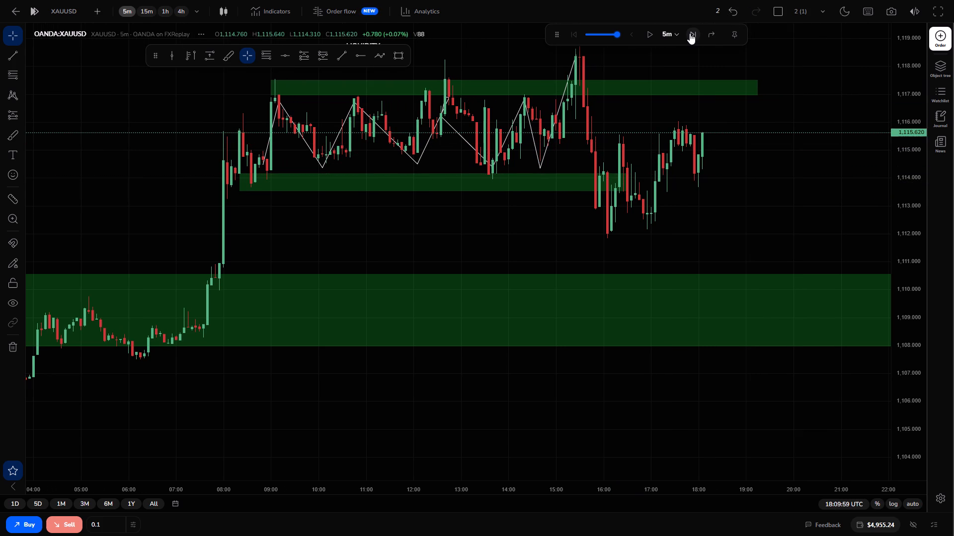
{"action": "triple_click", "coordinate": [690, 33]}
{"action": "triple_click", "coordinate": [690, 33]}
{"action": "triple_click", "coordinate": [690, 33]}
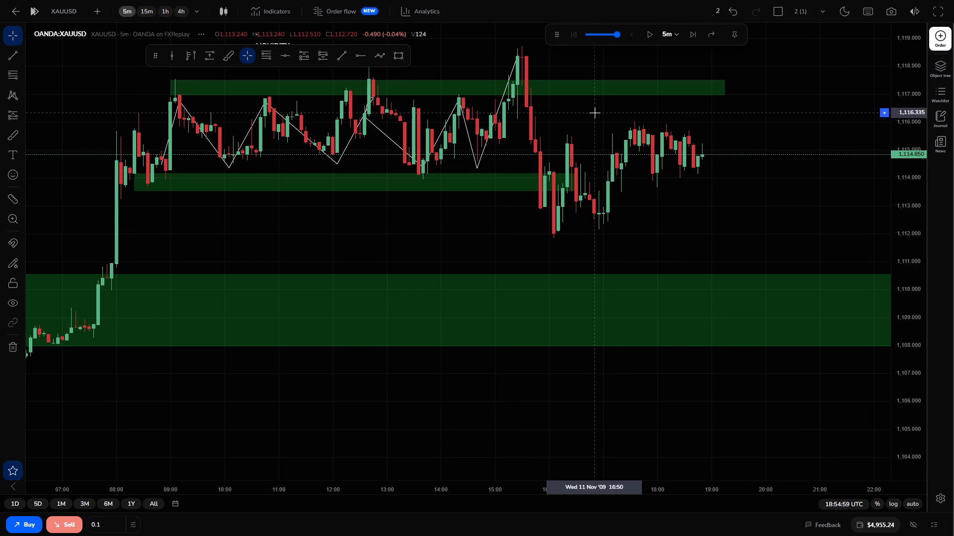
Delete the zigzag path drawn across the range between the two narrow green zones.
{"action": "left_click_drag", "start_coordinate": [595, 113], "coordinate": [666, 201]}
{"action": "left_click", "coordinate": [572, 188]}
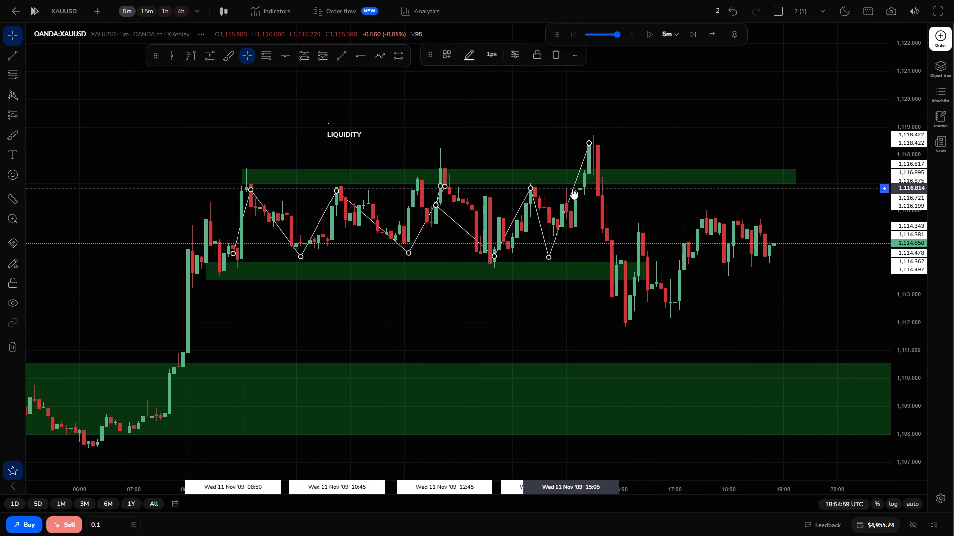
{"action": "left_click", "coordinate": [552, 57]}
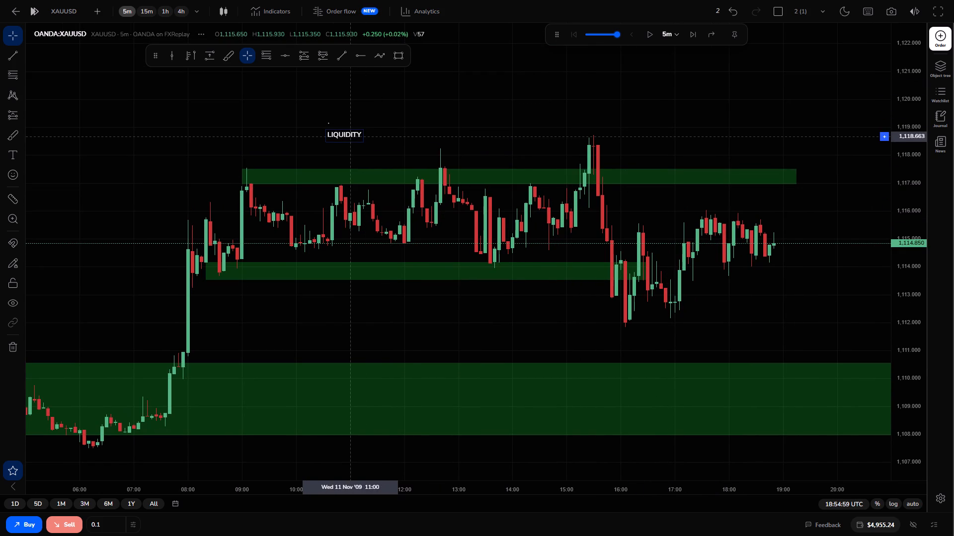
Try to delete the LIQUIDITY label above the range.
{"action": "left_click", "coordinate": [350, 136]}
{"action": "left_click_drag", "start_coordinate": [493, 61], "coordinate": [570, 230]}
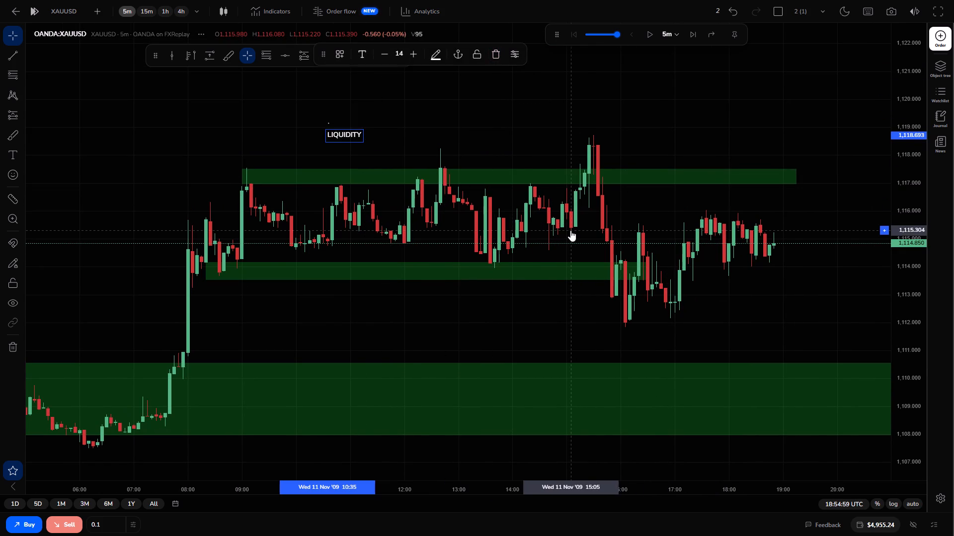
Draw a rectangle zone at the 16:05 swing low, from about 1,112.06 to 1,111.56, extending to 20:05.
{"action": "left_click_drag", "start_coordinate": [904, 279], "coordinate": [892, 219]}
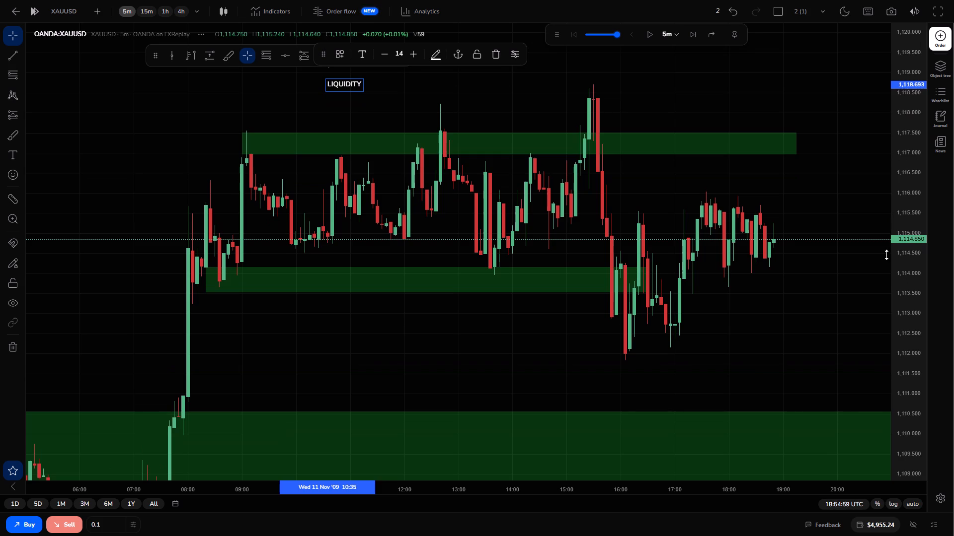
{"action": "left_click_drag", "start_coordinate": [791, 284], "coordinate": [682, 159]}
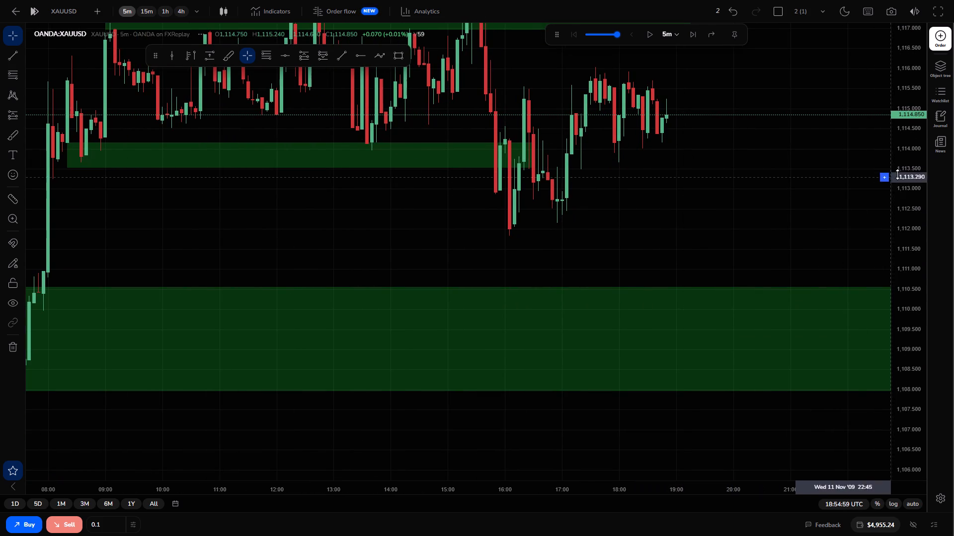
{"action": "left_click_drag", "start_coordinate": [905, 174], "coordinate": [895, 229]}
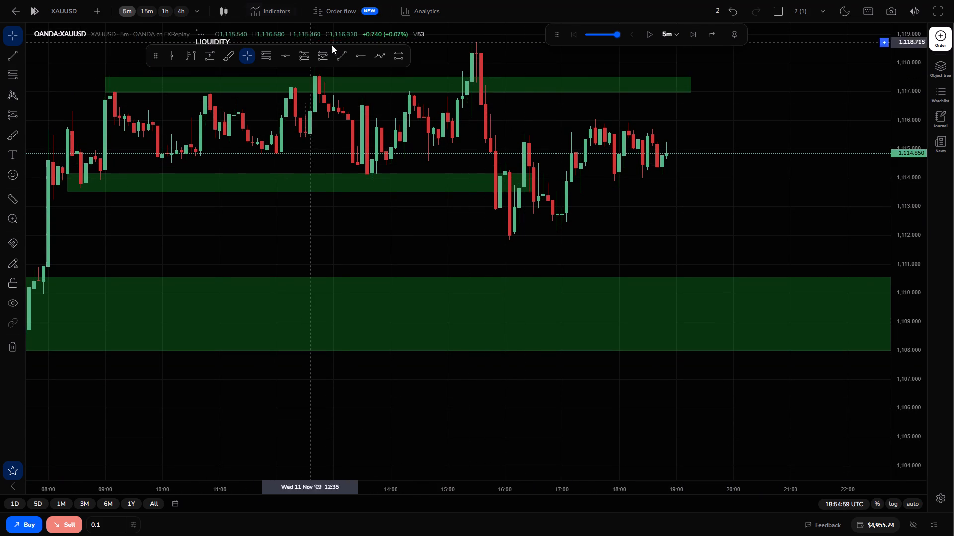
{"action": "left_click", "coordinate": [403, 59]}
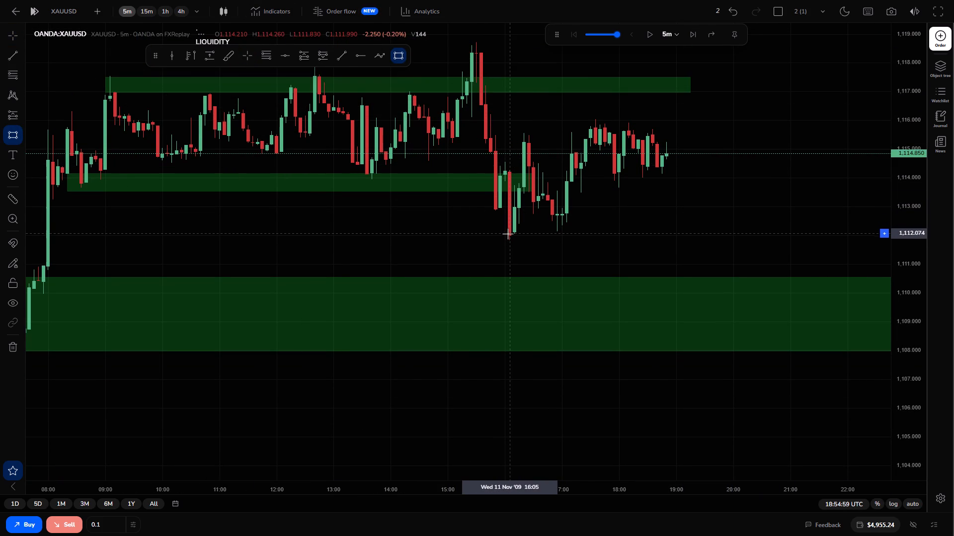
{"action": "left_click_drag", "start_coordinate": [508, 234], "coordinate": [663, 247]}
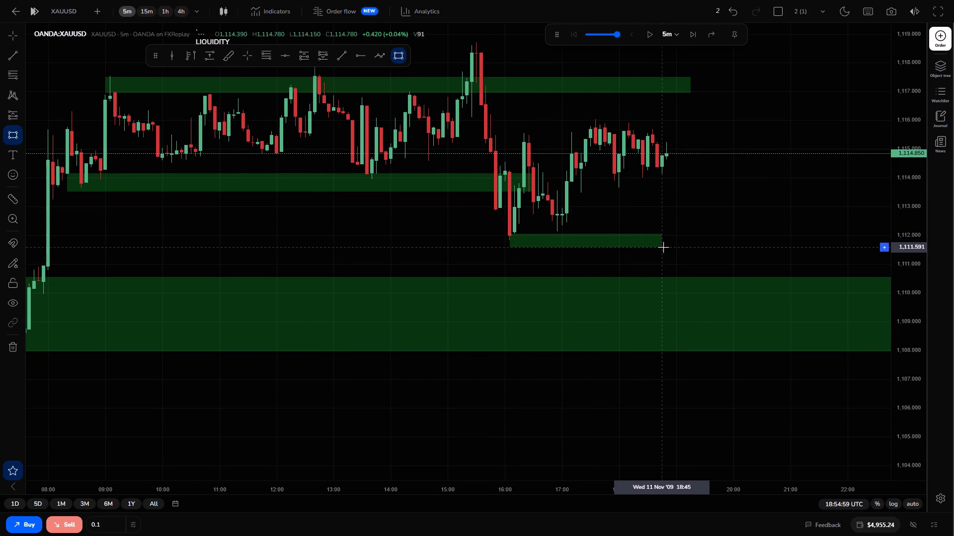
{"action": "left_click", "coordinate": [736, 248]}
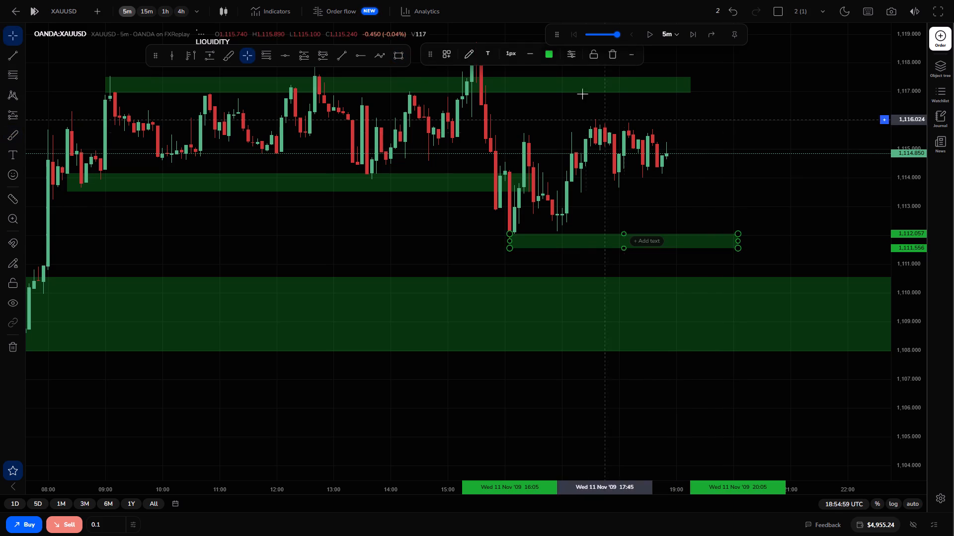
Change the fill colour of the new swing-low rectangle to red.
{"action": "left_click", "coordinate": [552, 50]}
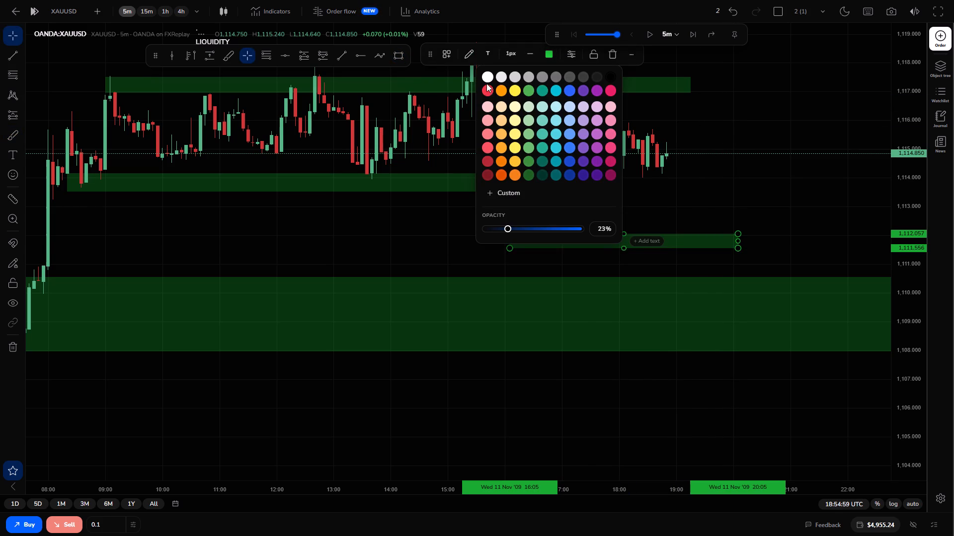
{"action": "left_click", "coordinate": [485, 87]}
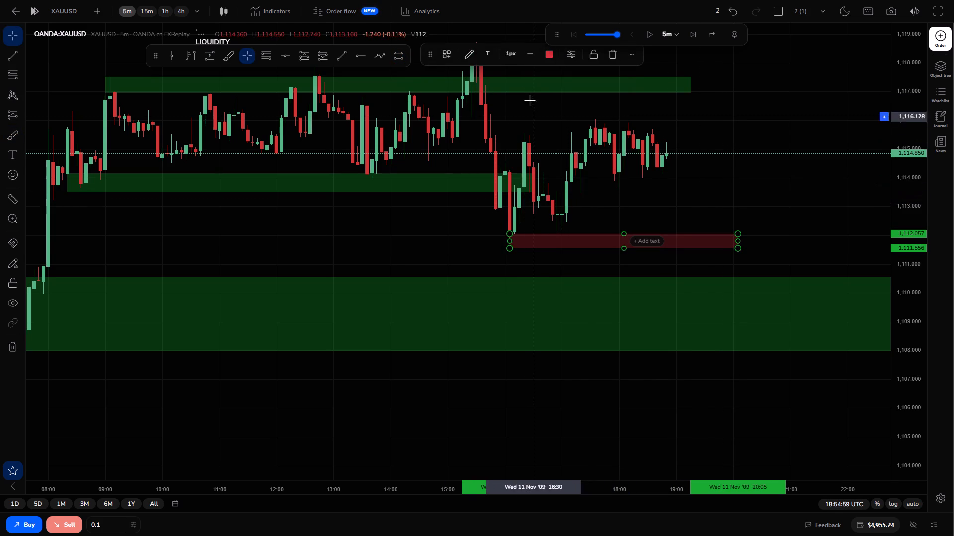
Save the red rectangle's style as a drawing template named DEMAND.
{"action": "left_click", "coordinate": [446, 52]}
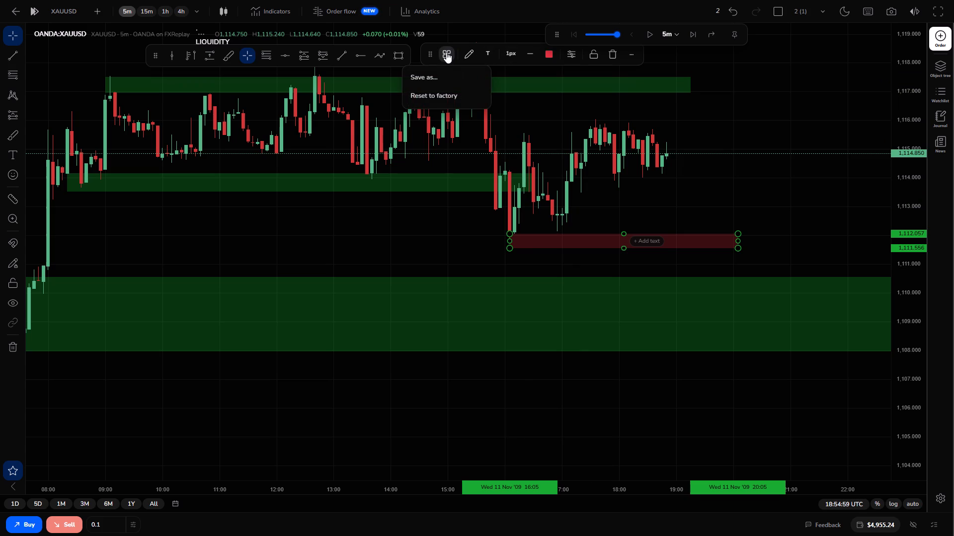
{"action": "left_click", "coordinate": [448, 76]}
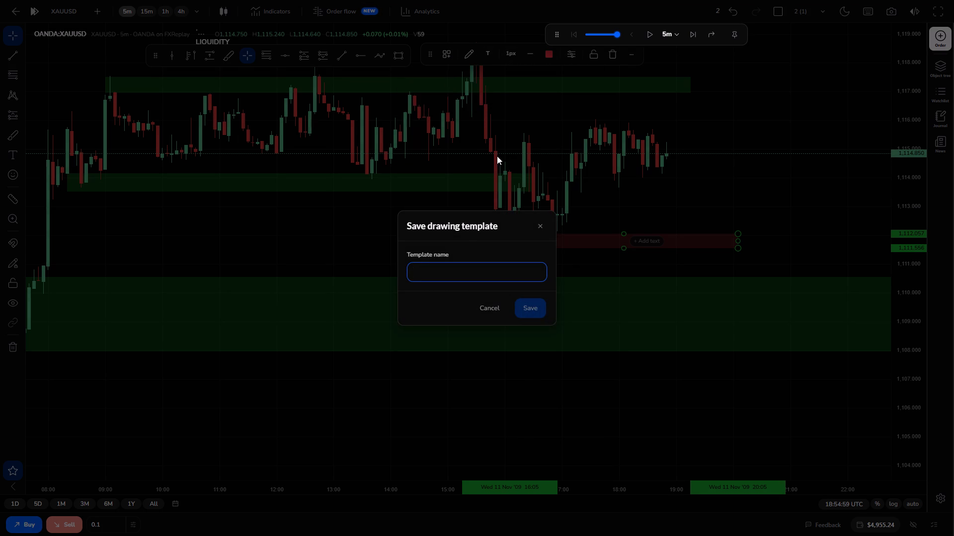
{"action": "type", "text": "DEMAND"}
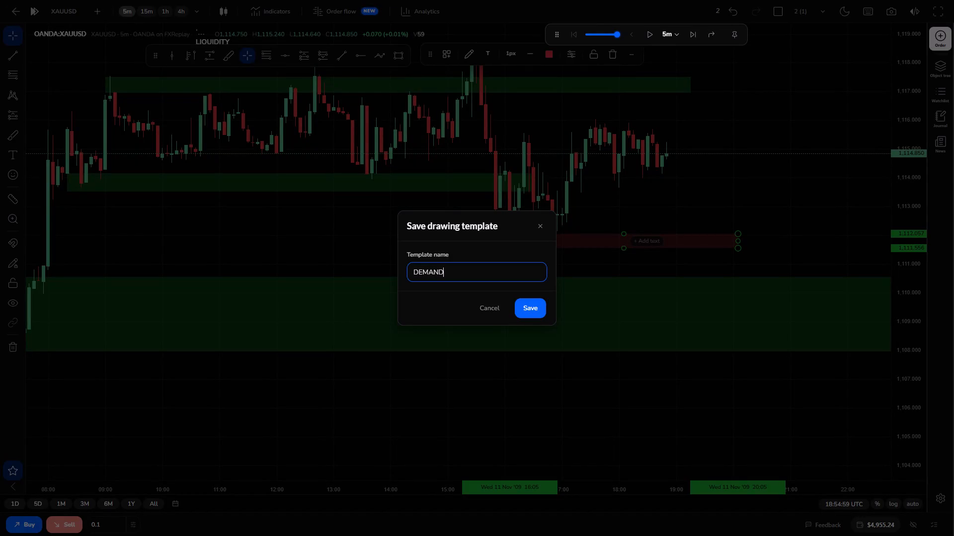
{"action": "key", "text": "Return"}
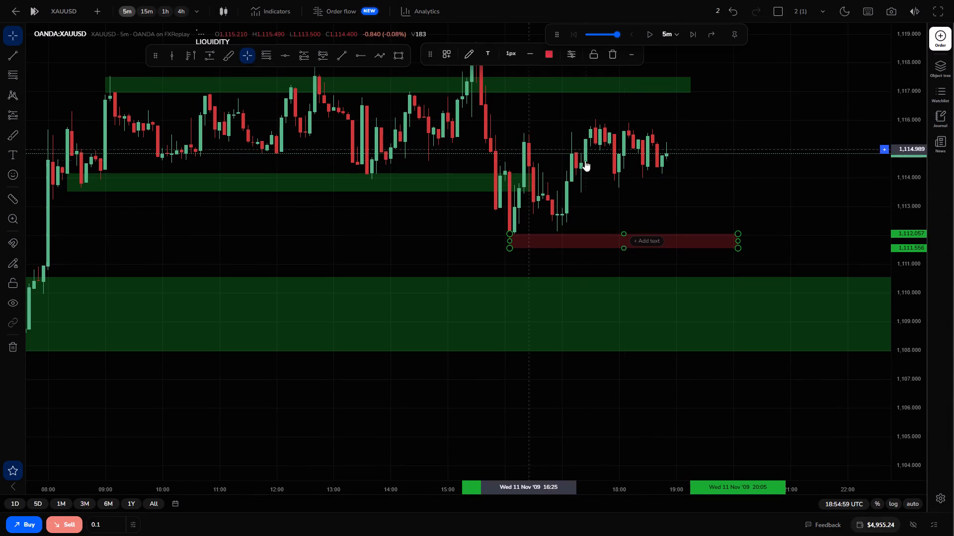
{"action": "left_click", "coordinate": [665, 199]}
Draw a red rectangle over the recent highs from 17:10 to about 18:40, between about 1,116.02 and 1,115.35.
{"action": "left_click_drag", "start_coordinate": [669, 184], "coordinate": [634, 190]}
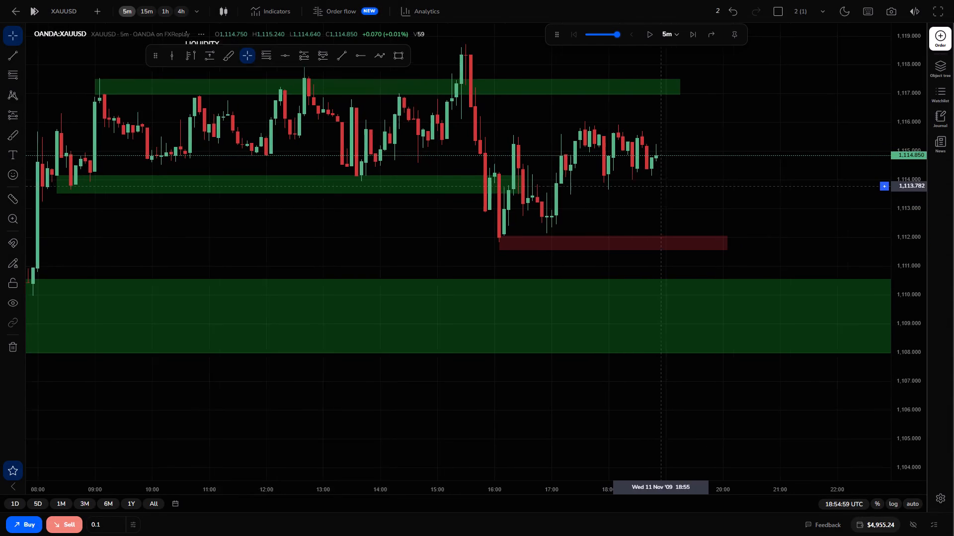
{"action": "left_click_drag", "start_coordinate": [634, 190], "coordinate": [576, 181]}
{"action": "left_click", "coordinate": [398, 53]}
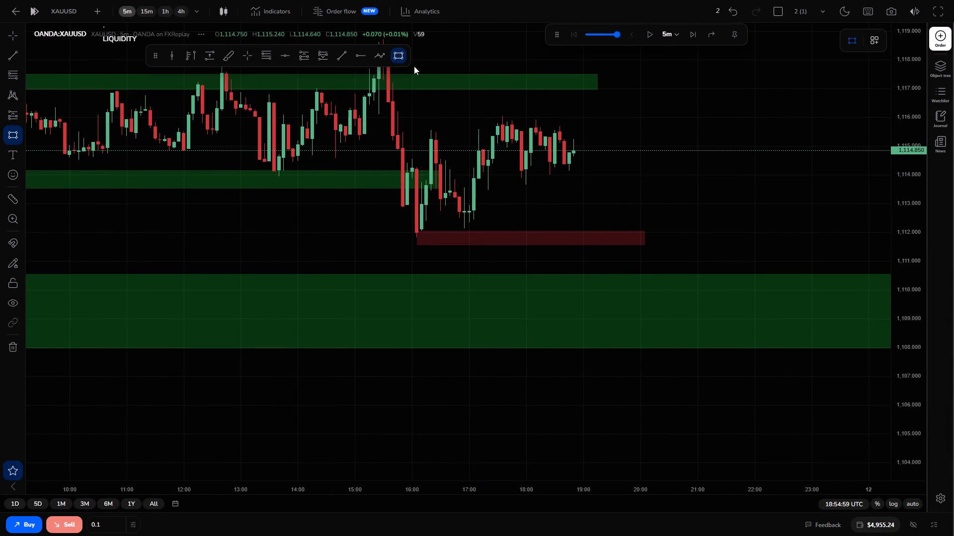
{"action": "left_click_drag", "start_coordinate": [478, 117], "coordinate": [563, 136]}
{"action": "left_click", "coordinate": [563, 136]}
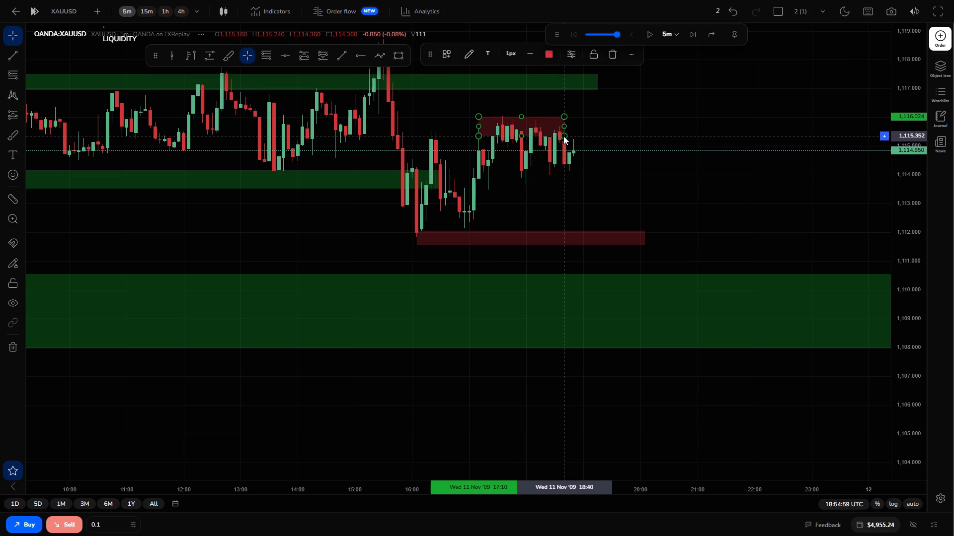
Delete the red rectangle drawn over the recent highs.
{"action": "left_click", "coordinate": [614, 61]}
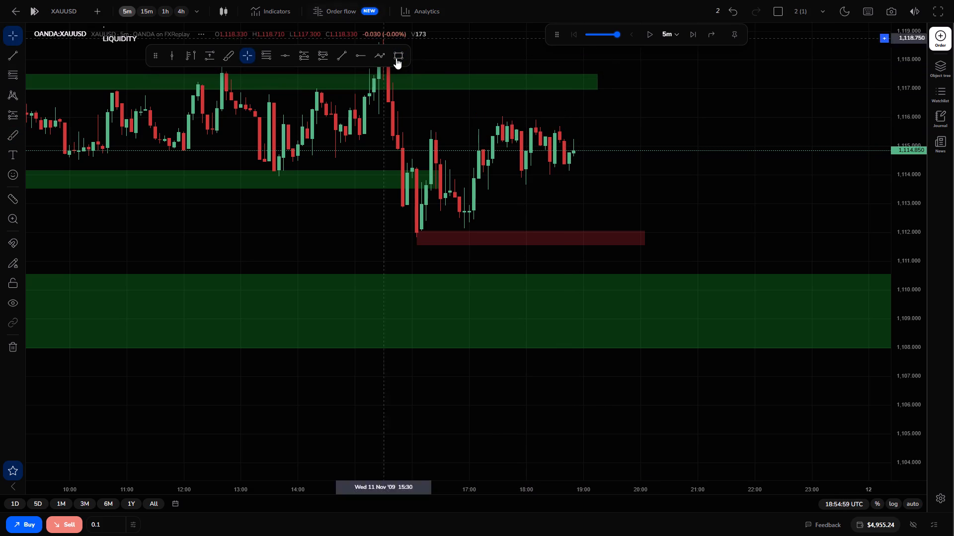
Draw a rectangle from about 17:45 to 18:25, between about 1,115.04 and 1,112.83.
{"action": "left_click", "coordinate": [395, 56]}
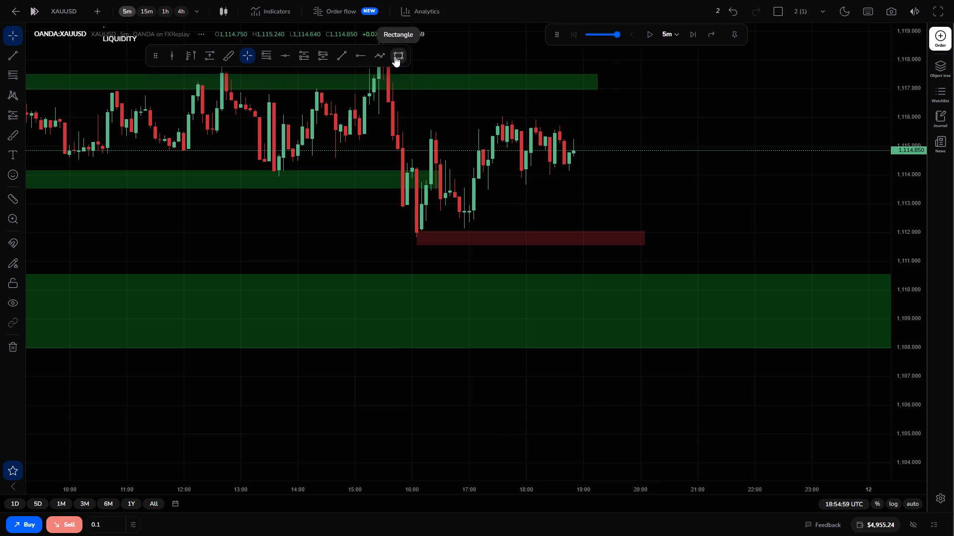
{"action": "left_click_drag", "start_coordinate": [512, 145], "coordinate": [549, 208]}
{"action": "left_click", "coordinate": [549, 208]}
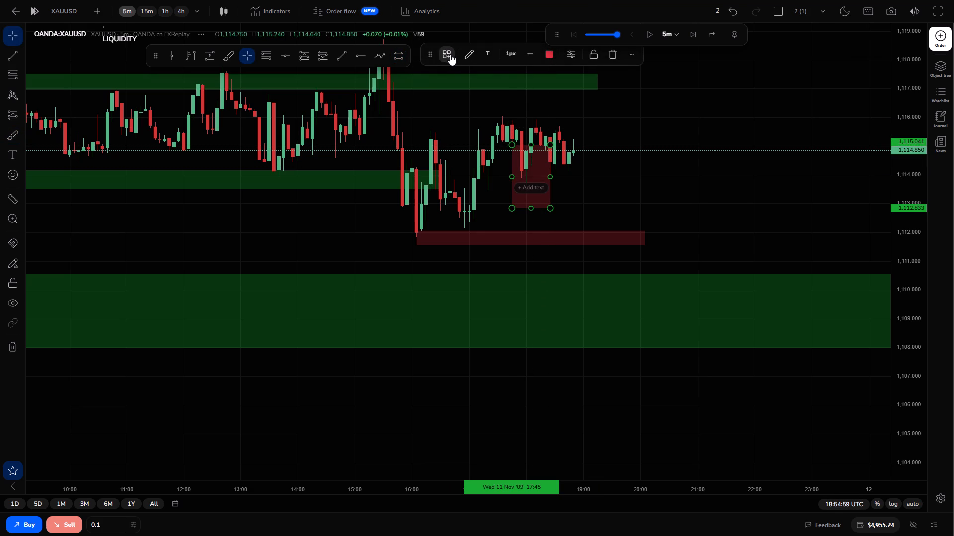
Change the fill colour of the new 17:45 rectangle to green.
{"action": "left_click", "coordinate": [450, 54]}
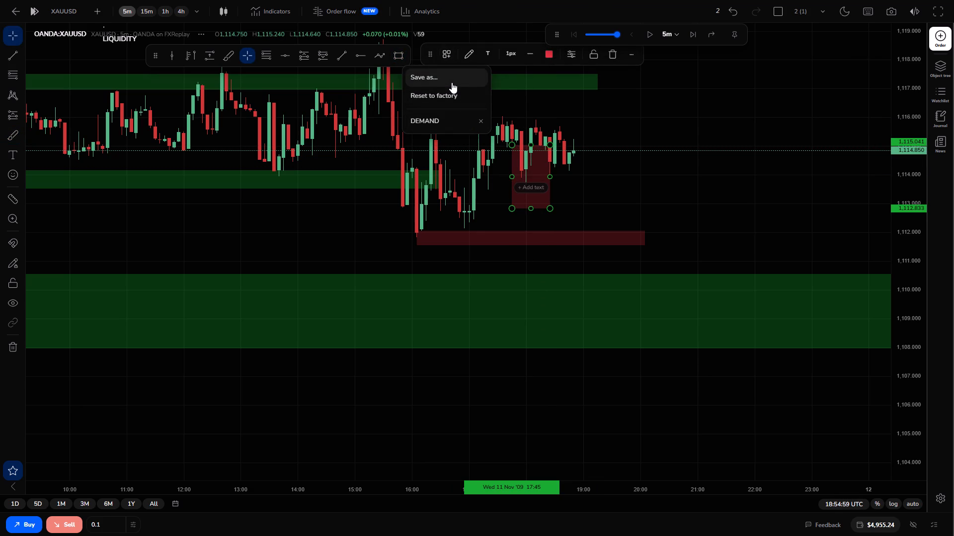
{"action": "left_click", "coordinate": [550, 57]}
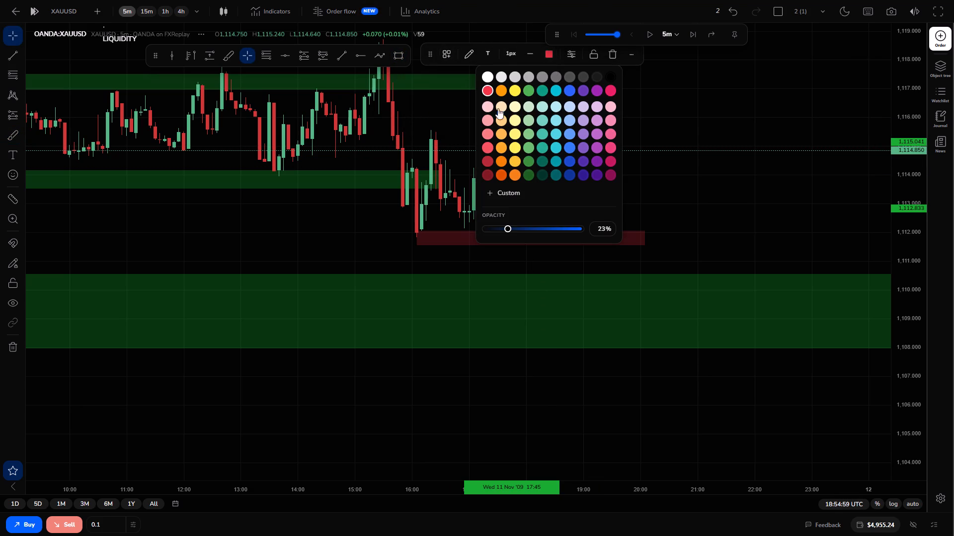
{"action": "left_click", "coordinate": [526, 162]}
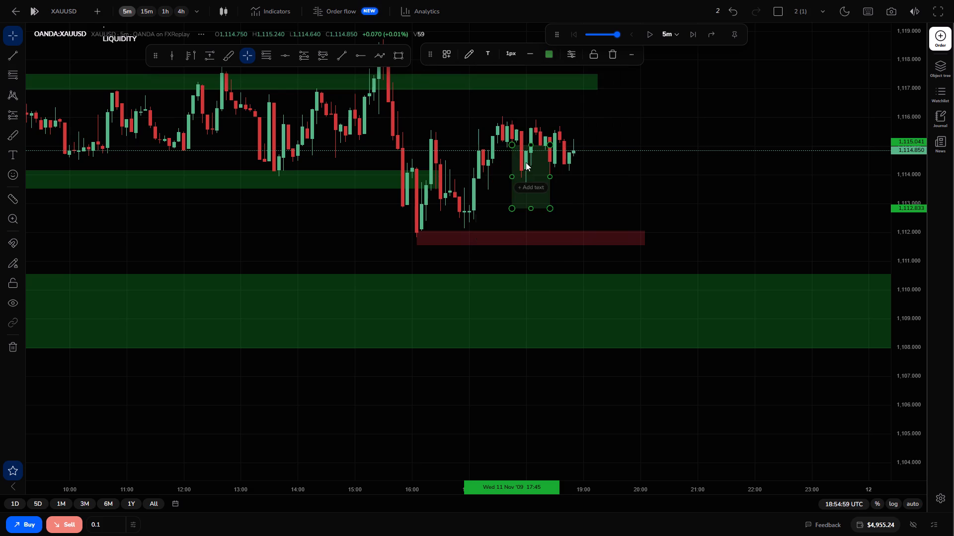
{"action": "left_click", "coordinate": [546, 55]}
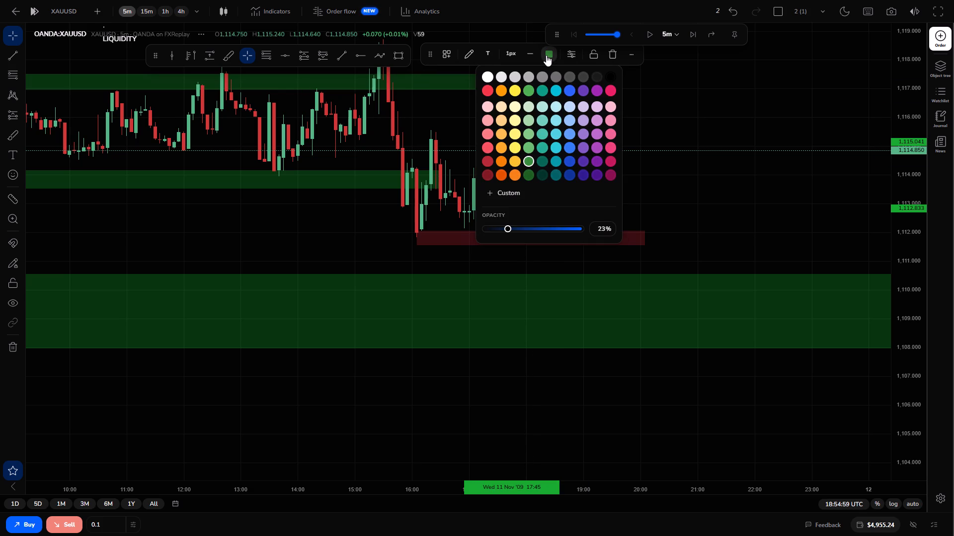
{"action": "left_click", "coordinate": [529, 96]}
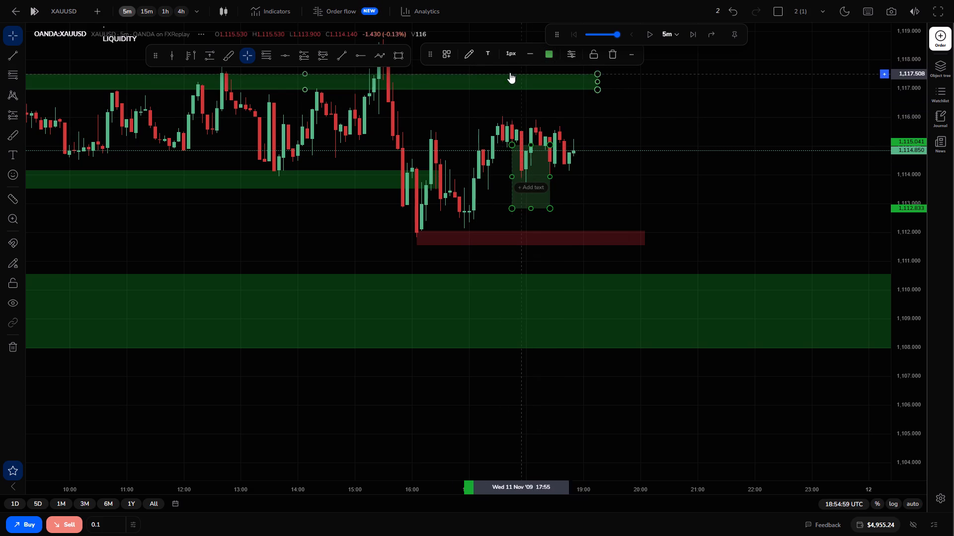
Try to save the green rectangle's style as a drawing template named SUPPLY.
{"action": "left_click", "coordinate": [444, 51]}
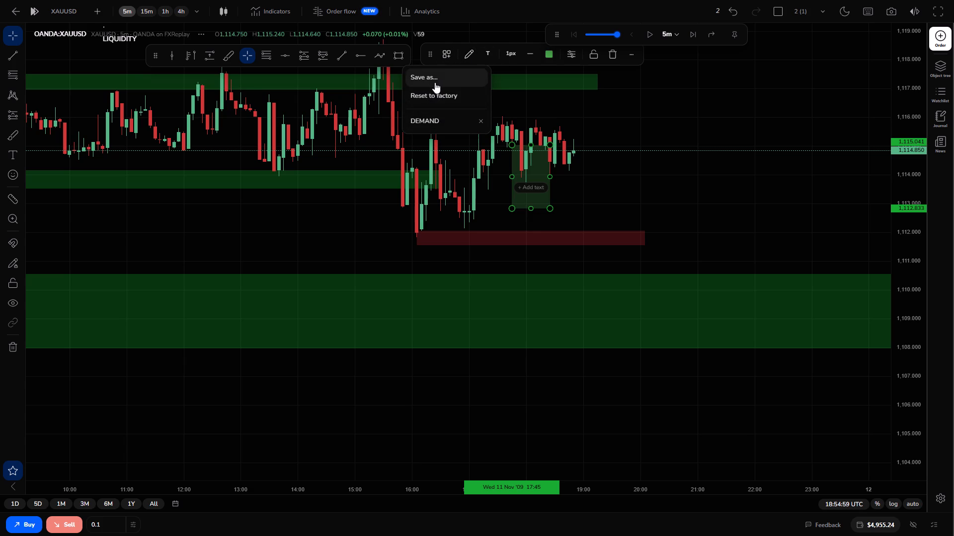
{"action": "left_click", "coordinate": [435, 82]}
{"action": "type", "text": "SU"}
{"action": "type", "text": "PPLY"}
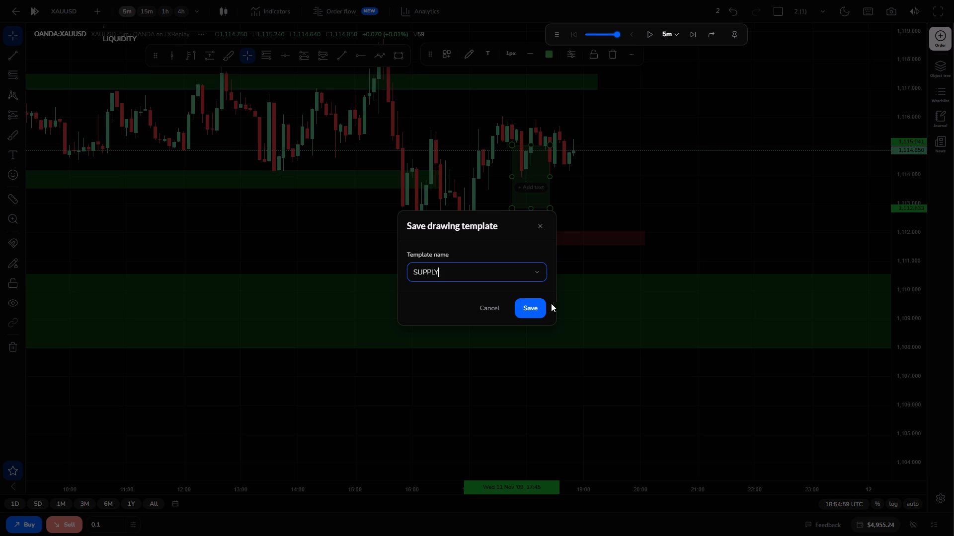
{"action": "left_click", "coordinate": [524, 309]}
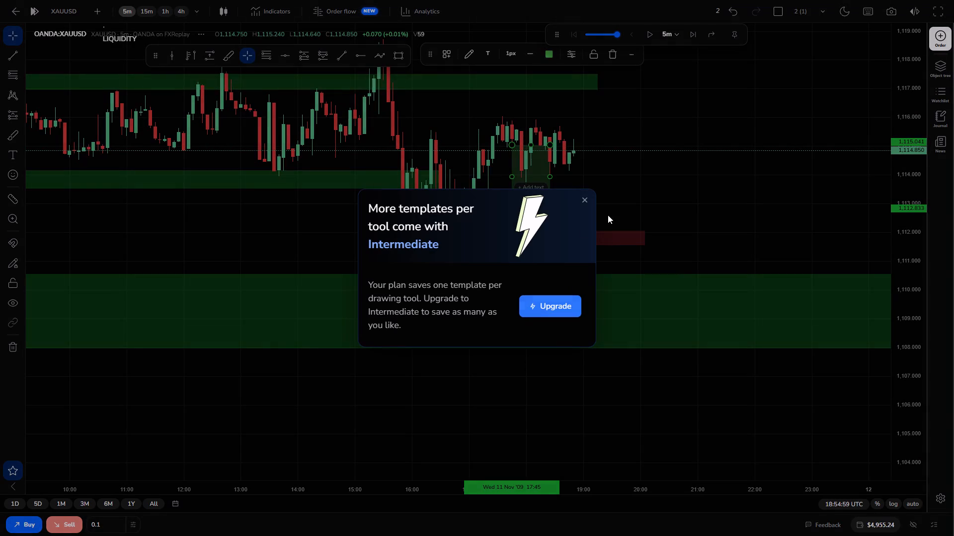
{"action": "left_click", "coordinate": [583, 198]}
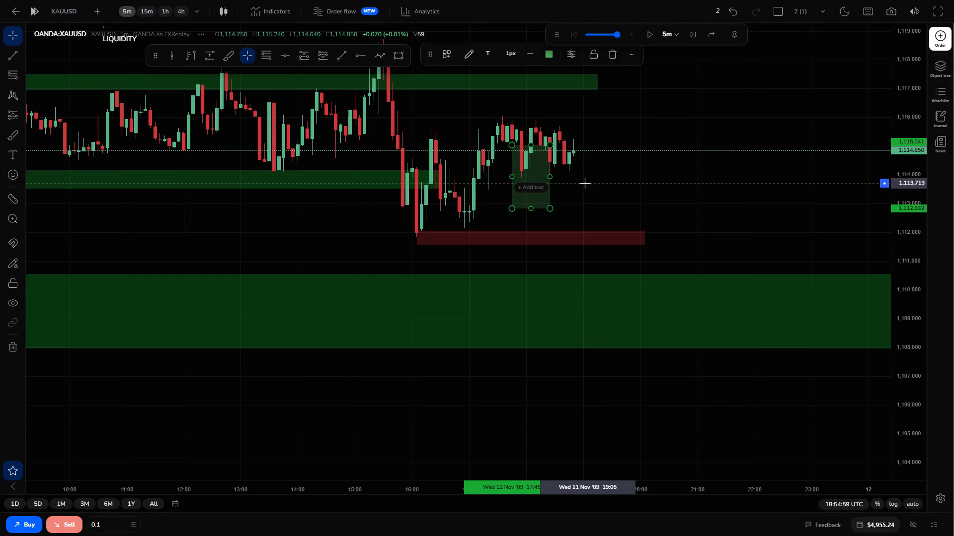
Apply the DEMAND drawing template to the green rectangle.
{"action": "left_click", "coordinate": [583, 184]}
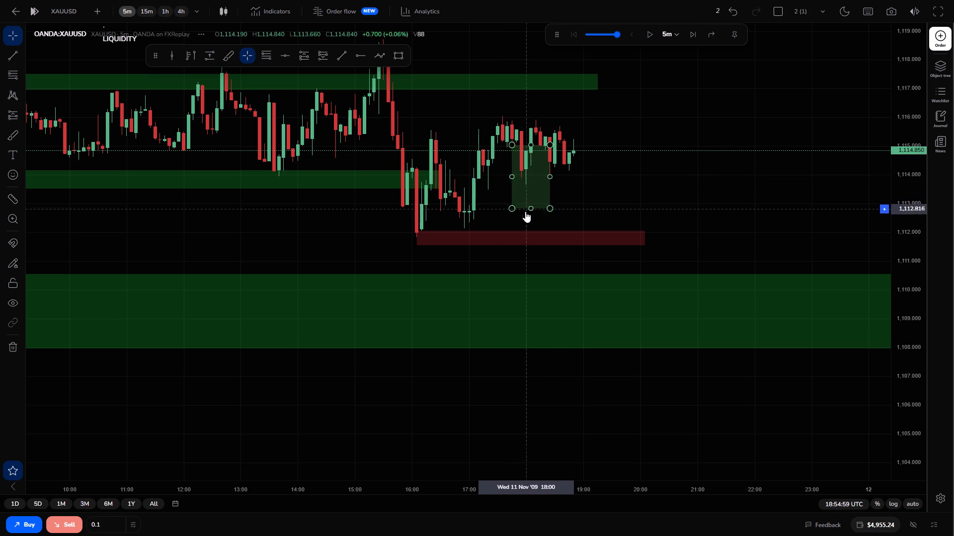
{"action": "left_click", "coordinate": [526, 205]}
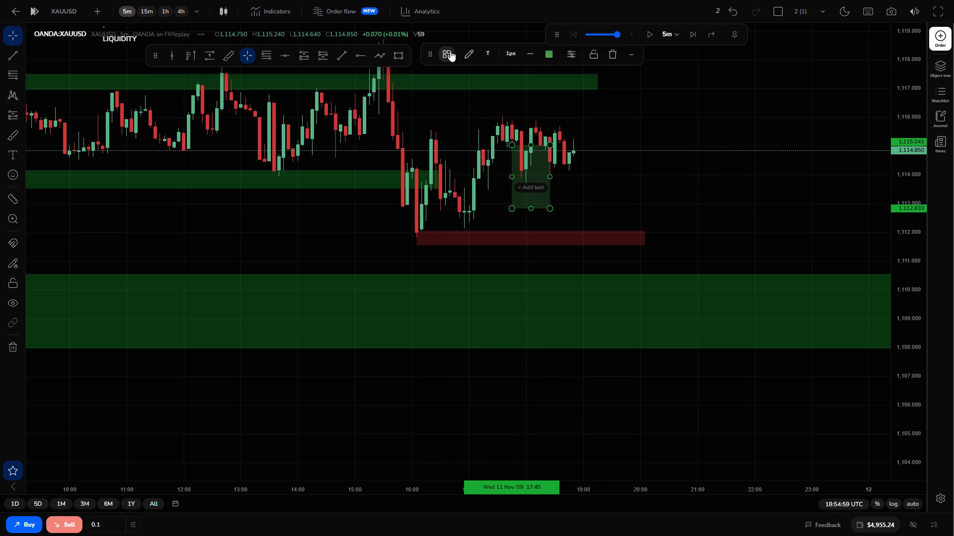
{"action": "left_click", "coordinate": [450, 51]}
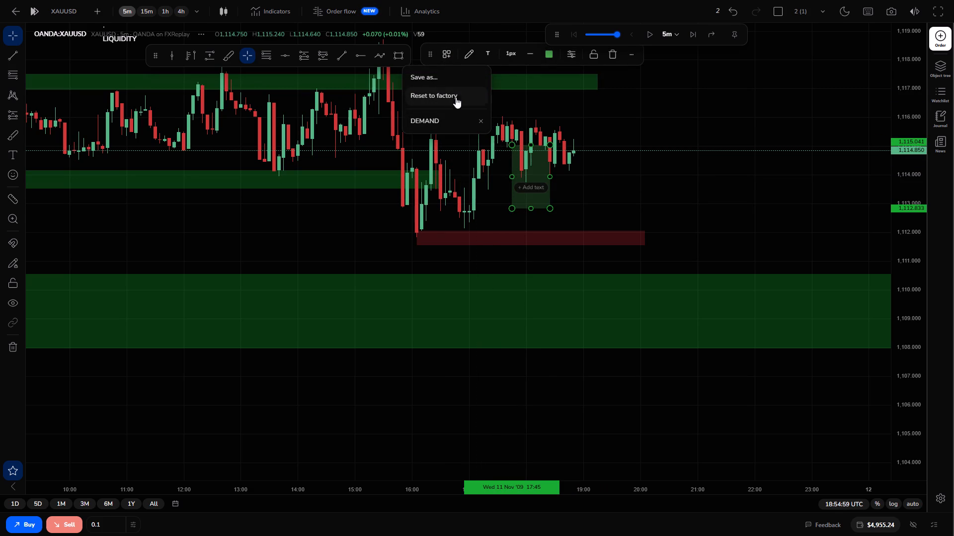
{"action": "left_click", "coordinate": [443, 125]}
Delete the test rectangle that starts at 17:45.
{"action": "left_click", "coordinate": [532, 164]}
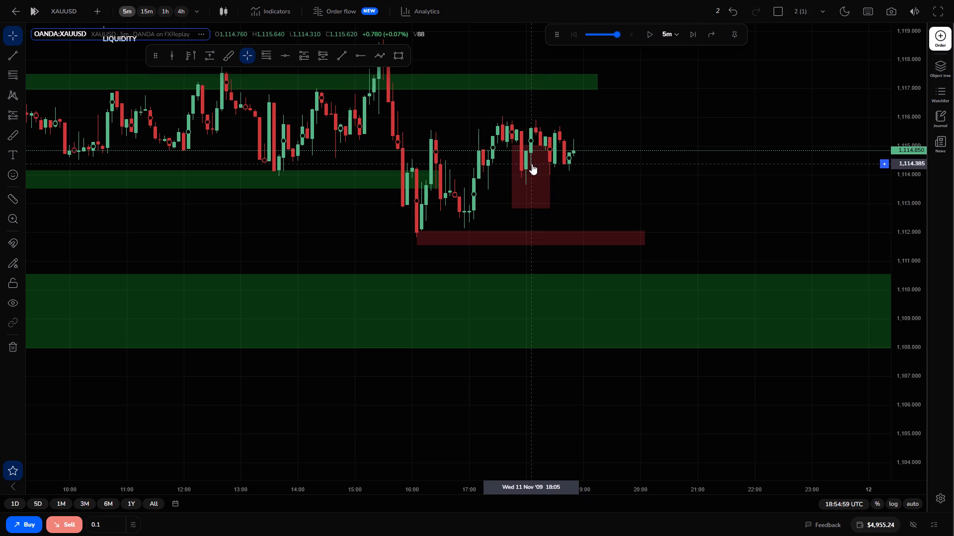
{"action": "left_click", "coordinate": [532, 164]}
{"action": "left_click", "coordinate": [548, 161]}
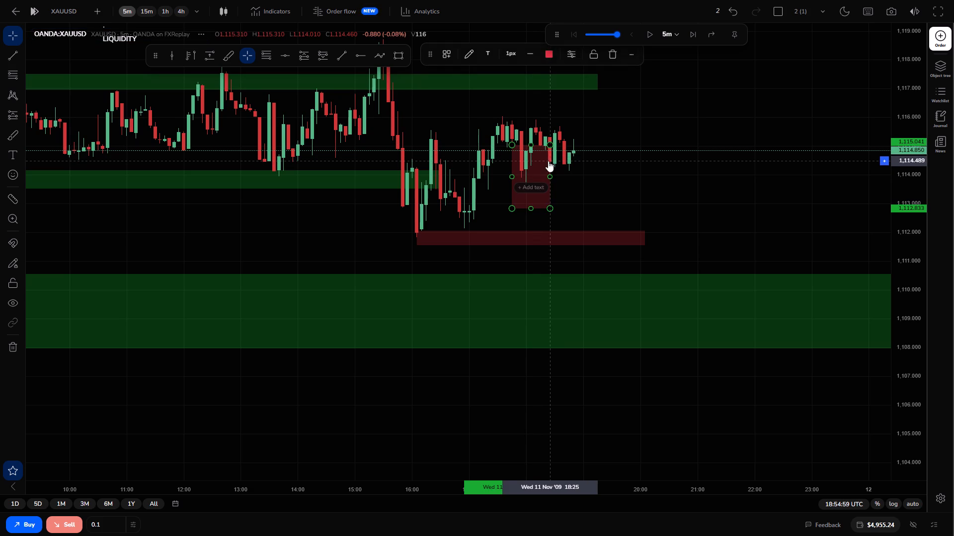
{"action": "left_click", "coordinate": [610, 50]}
Advance the replay by four 5-minute candles to 19:14:59.
{"action": "left_click_drag", "start_coordinate": [601, 112], "coordinate": [647, 137]}
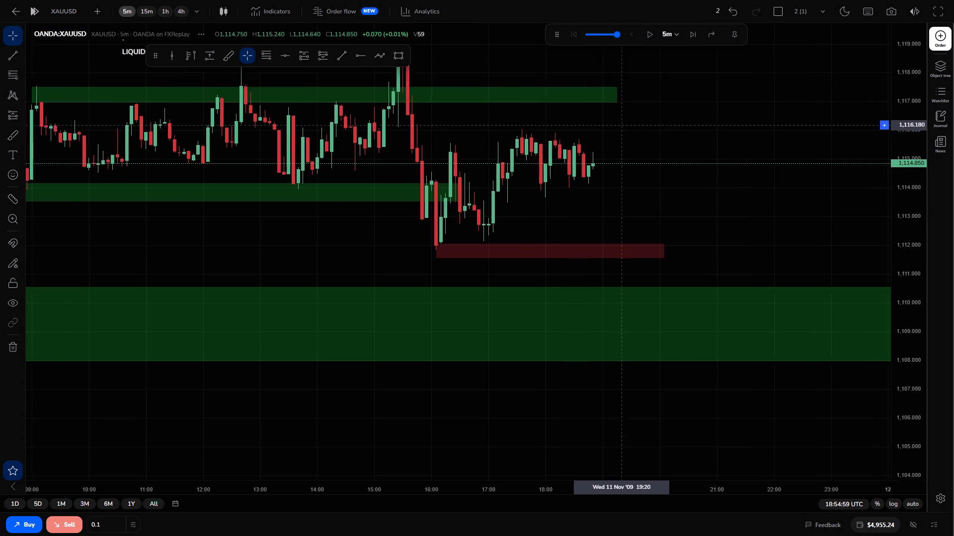
{"action": "left_click_drag", "start_coordinate": [647, 137], "coordinate": [679, 155]}
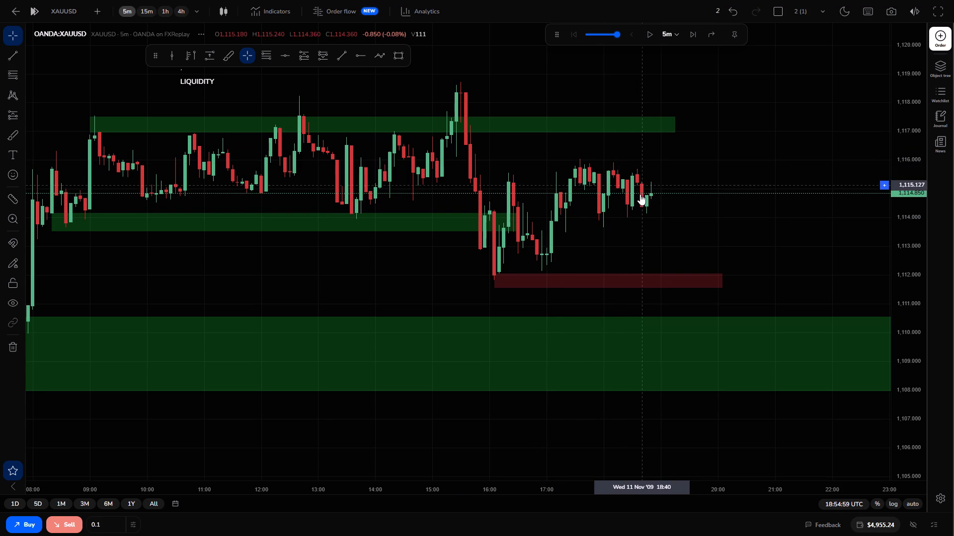
{"action": "left_click_drag", "start_coordinate": [615, 213], "coordinate": [551, 210]}
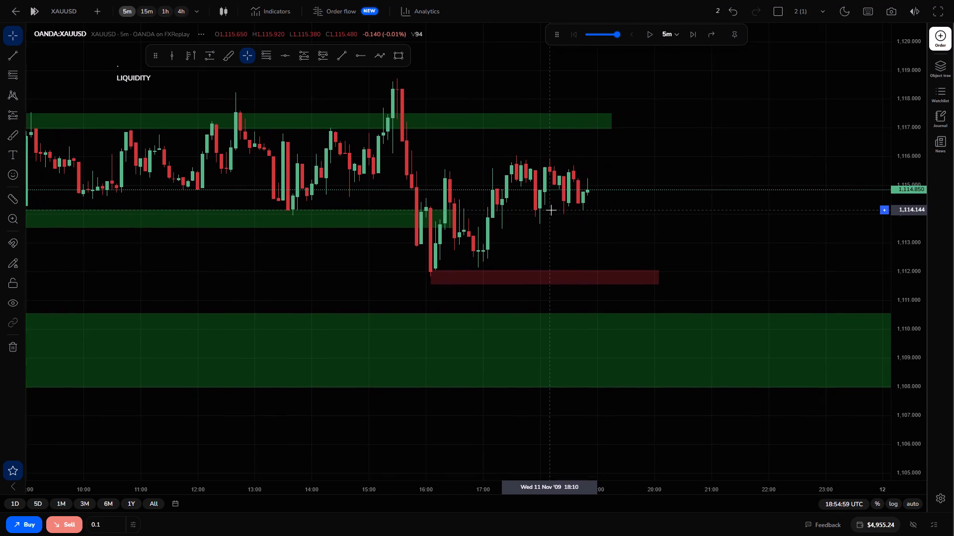
{"action": "triple_click", "coordinate": [697, 35]}
{"action": "left_click", "coordinate": [697, 35]}
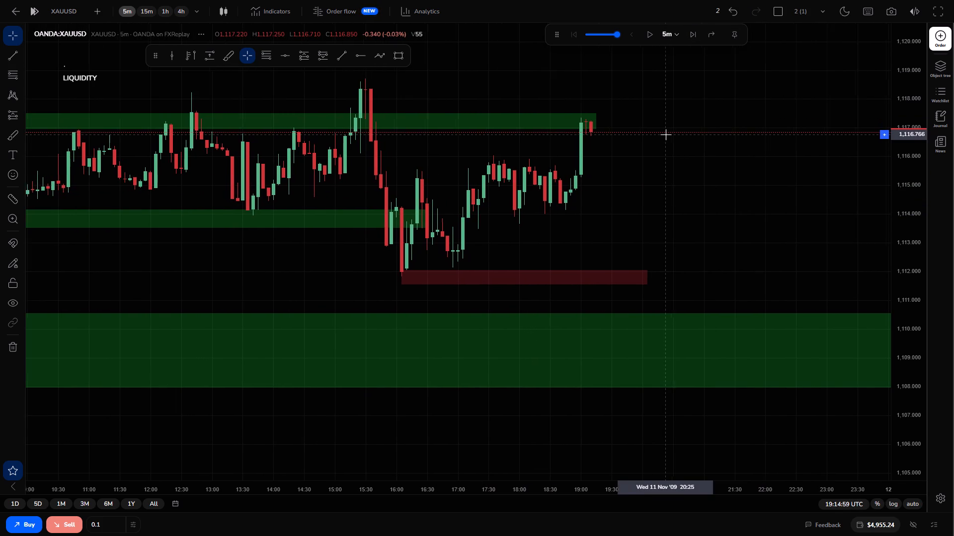
Advance the replay one 5-minute candle at a time to 20:19:59.
{"action": "left_click_drag", "start_coordinate": [660, 209], "coordinate": [742, 219]}
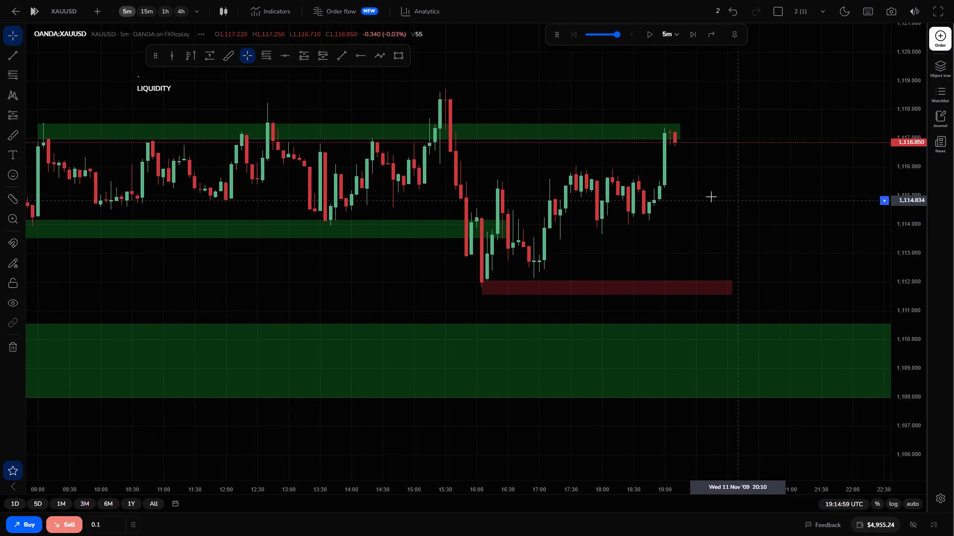
{"action": "left_click_drag", "start_coordinate": [691, 201], "coordinate": [734, 197]}
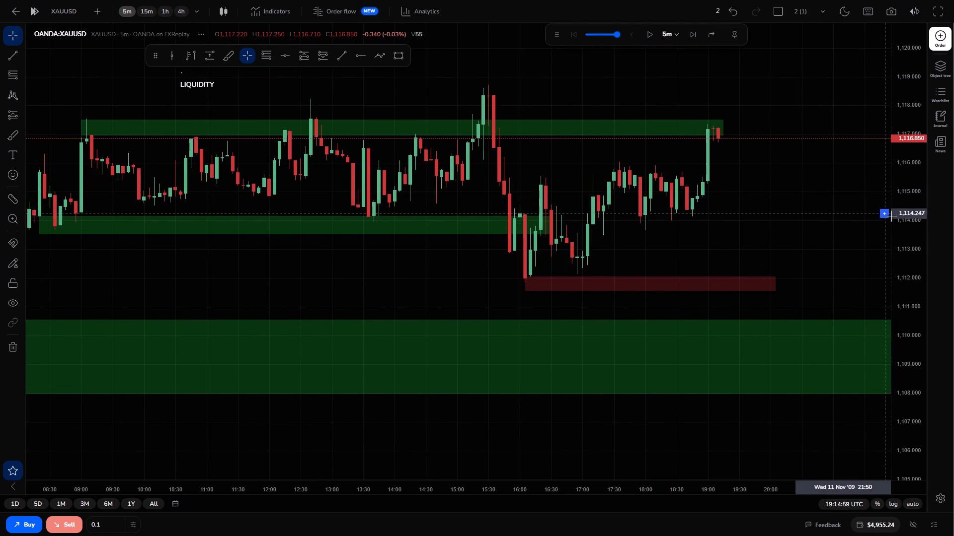
{"action": "left_click_drag", "start_coordinate": [899, 216], "coordinate": [900, 222]}
{"action": "left_click_drag", "start_coordinate": [709, 219], "coordinate": [771, 234]}
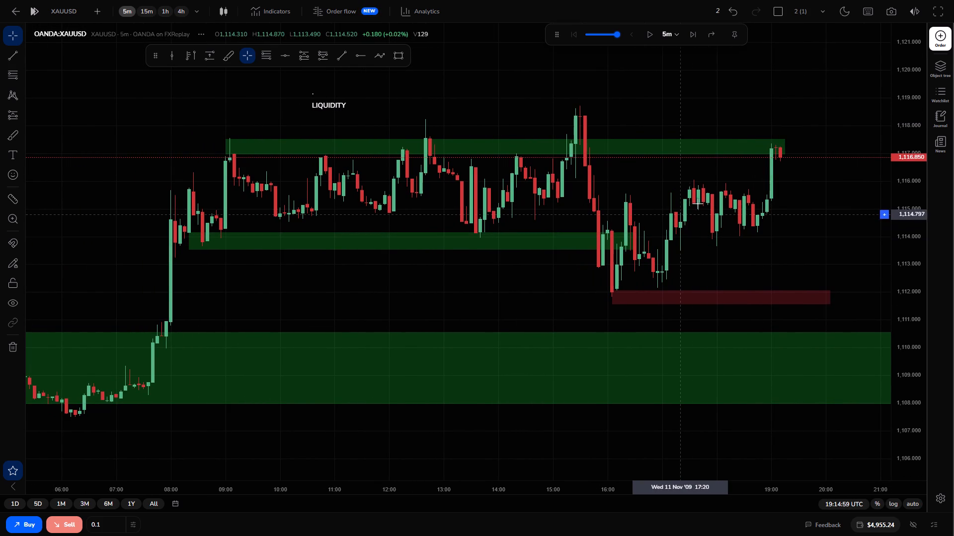
{"action": "triple_click", "coordinate": [691, 33]}
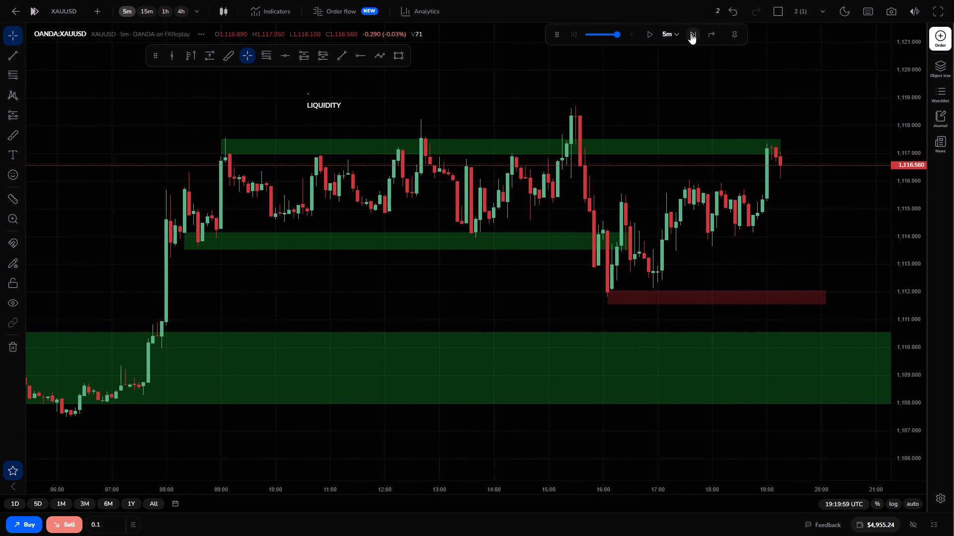
{"action": "double_click", "coordinate": [691, 33]}
{"action": "triple_click", "coordinate": [691, 33]}
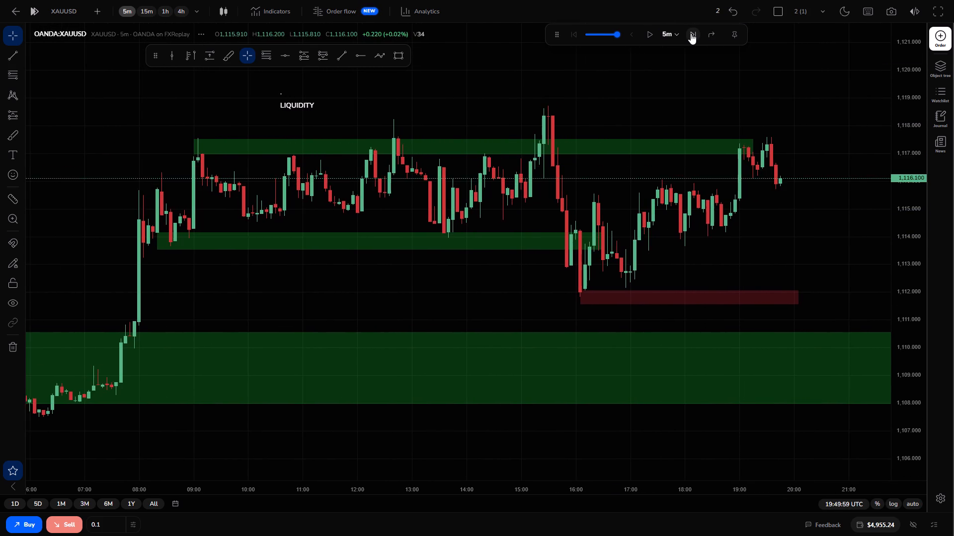
{"action": "triple_click", "coordinate": [691, 33]}
{"action": "double_click", "coordinate": [691, 33]}
Run the replay automatically and pause it at 21:44:59, then advance six more 5-minute candles to 22:14:59.
{"action": "left_click", "coordinate": [649, 38]}
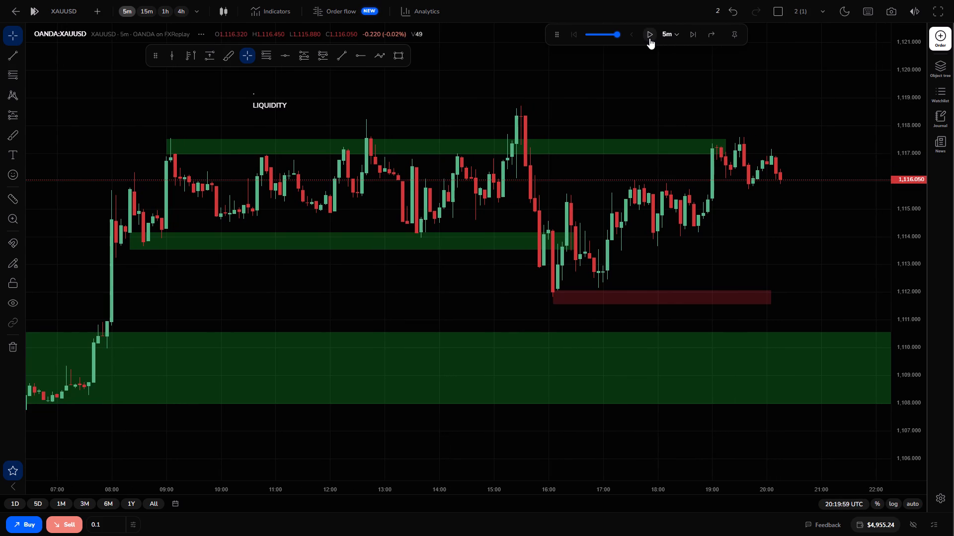
{"action": "left_click", "coordinate": [649, 38]}
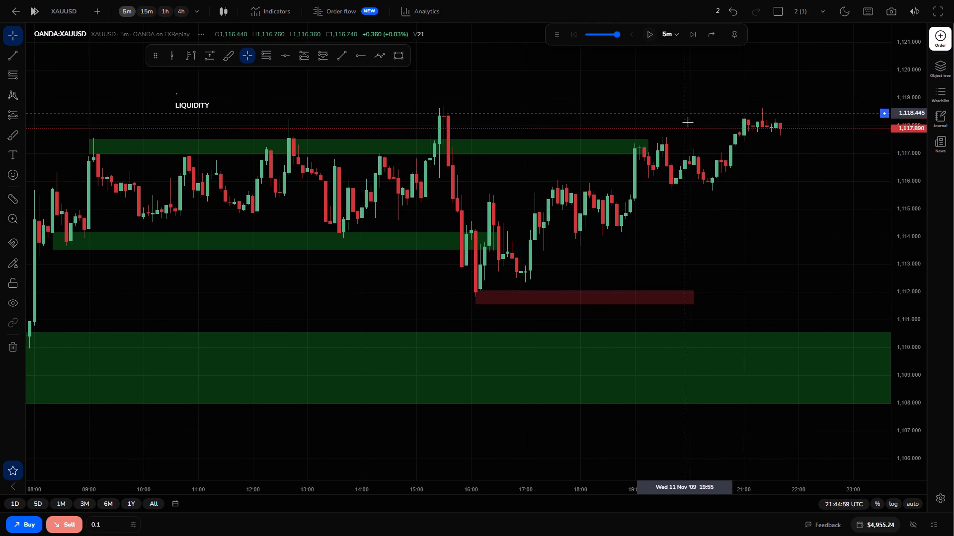
{"action": "triple_click", "coordinate": [687, 36]}
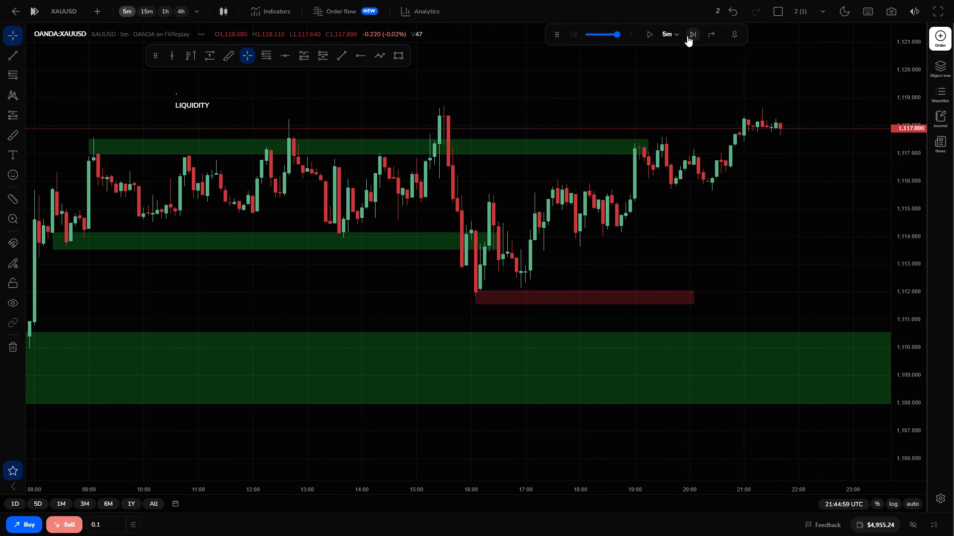
{"action": "triple_click", "coordinate": [687, 36]}
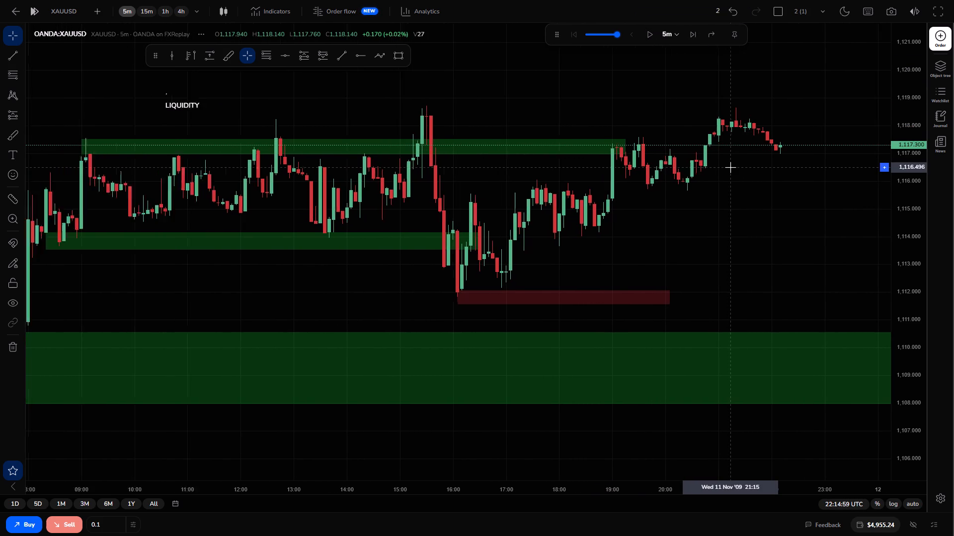
Advance the replay in 5-minute candles from 22:14:59 to 23:29:59.
{"action": "left_click_drag", "start_coordinate": [912, 214], "coordinate": [904, 121]}
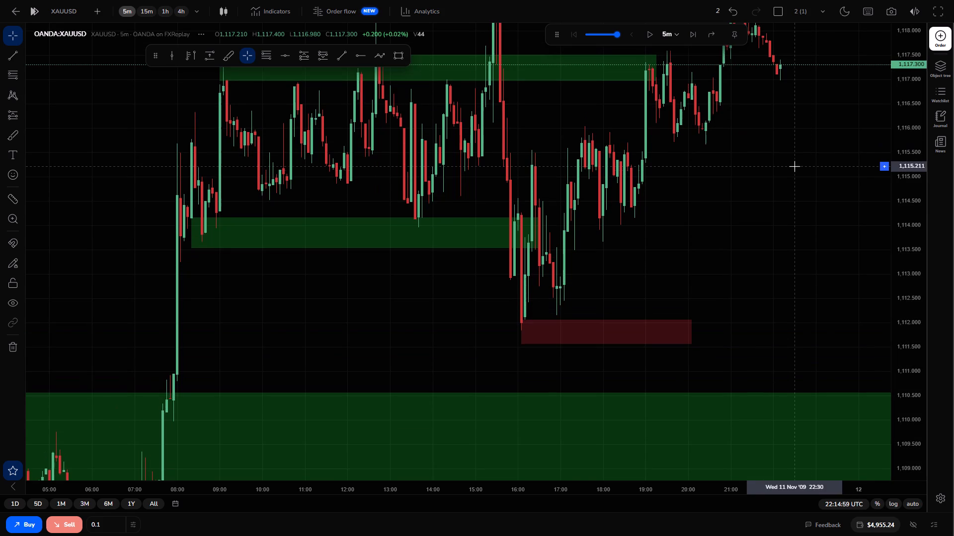
{"action": "left_click_drag", "start_coordinate": [795, 166], "coordinate": [700, 225]}
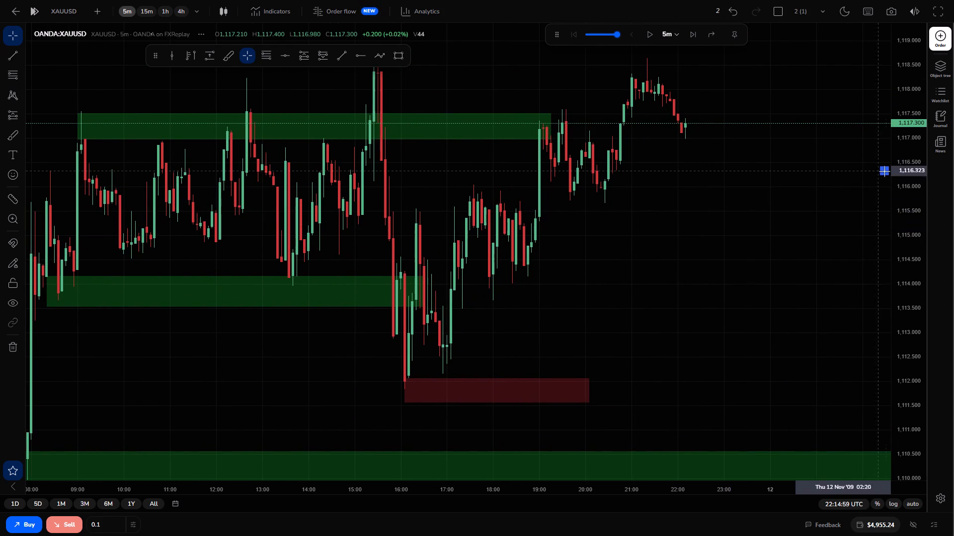
{"action": "left_click_drag", "start_coordinate": [902, 170], "coordinate": [867, 250]}
{"action": "left_click_drag", "start_coordinate": [788, 234], "coordinate": [733, 223]}
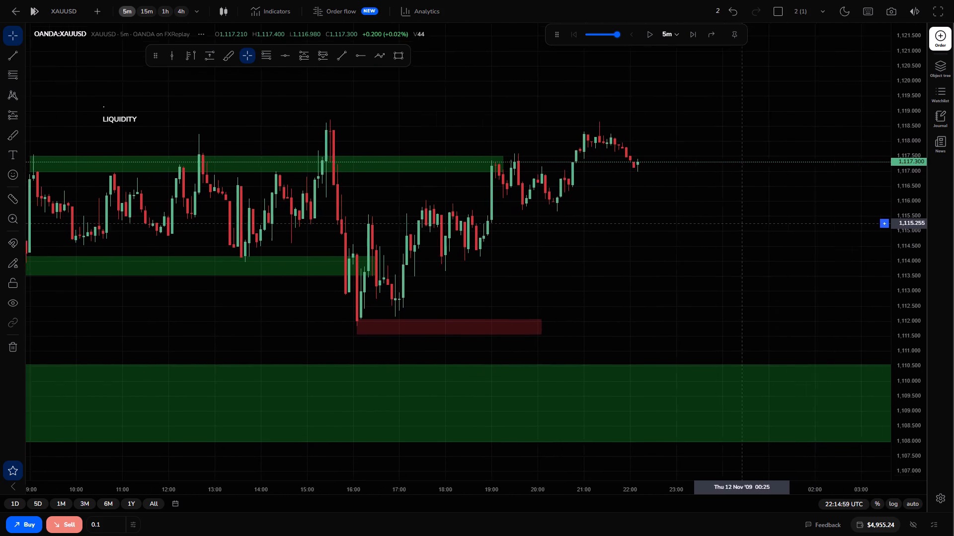
{"action": "left_click_drag", "start_coordinate": [733, 223], "coordinate": [726, 223]}
{"action": "triple_click", "coordinate": [694, 39]}
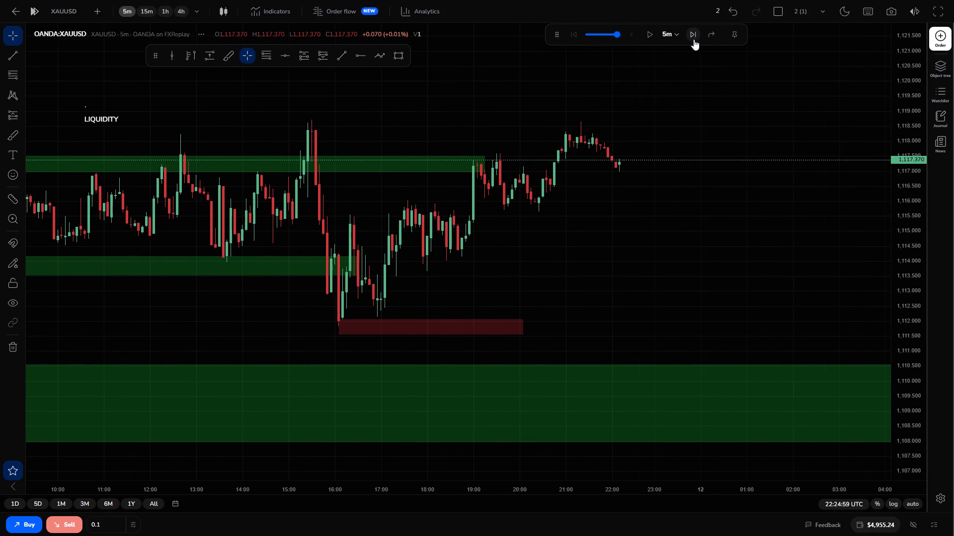
{"action": "double_click", "coordinate": [694, 39]}
{"action": "triple_click", "coordinate": [694, 39]}
{"action": "left_click", "coordinate": [694, 39]}
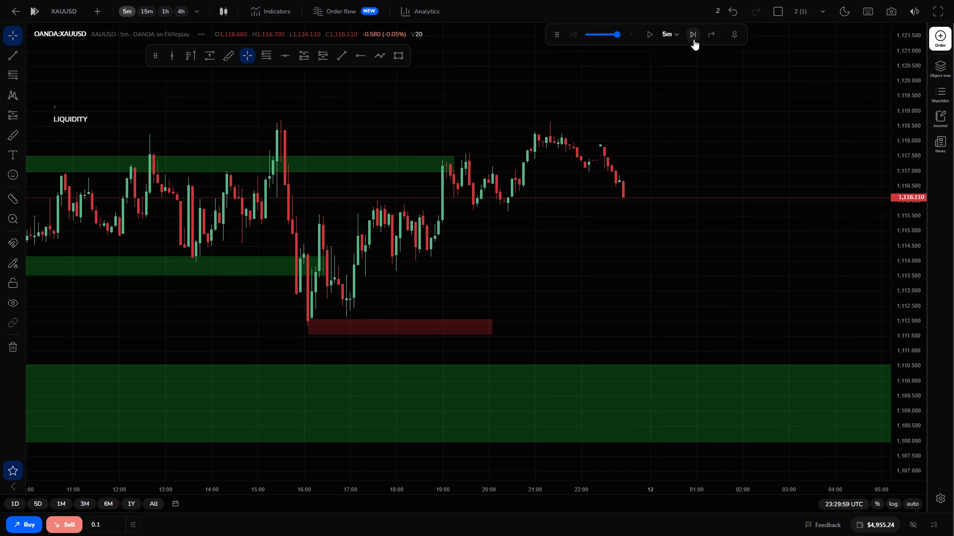
Run the replay automatically and pause it at 01:04:59.
{"action": "left_click", "coordinate": [644, 32]}
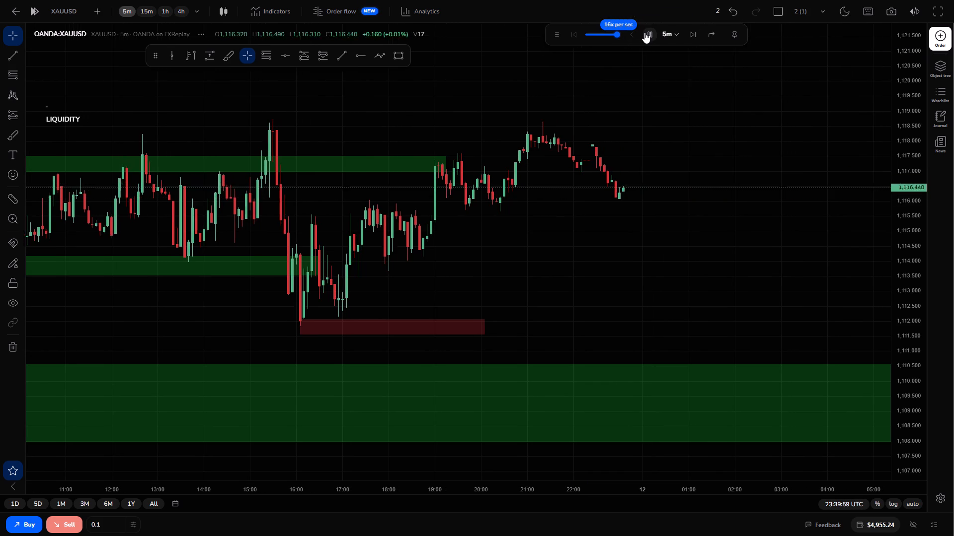
{"action": "left_click", "coordinate": [644, 32]}
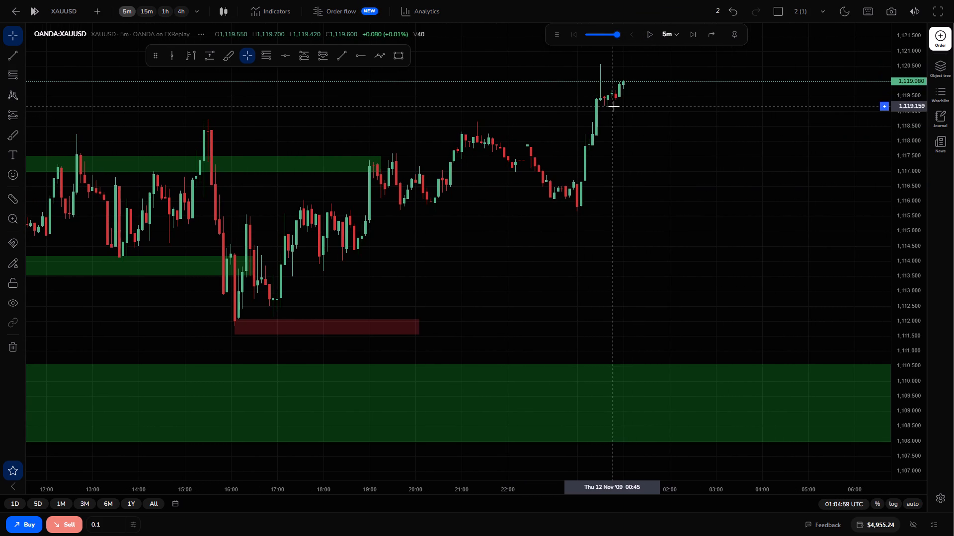
Advance the replay one 5-minute candle at a time to 02:29:59.
{"action": "scroll", "coordinate": [602, 115], "scroll_direction": "up", "scroll_amount": 1}
{"action": "left_click_drag", "start_coordinate": [552, 170], "coordinate": [603, 168]}
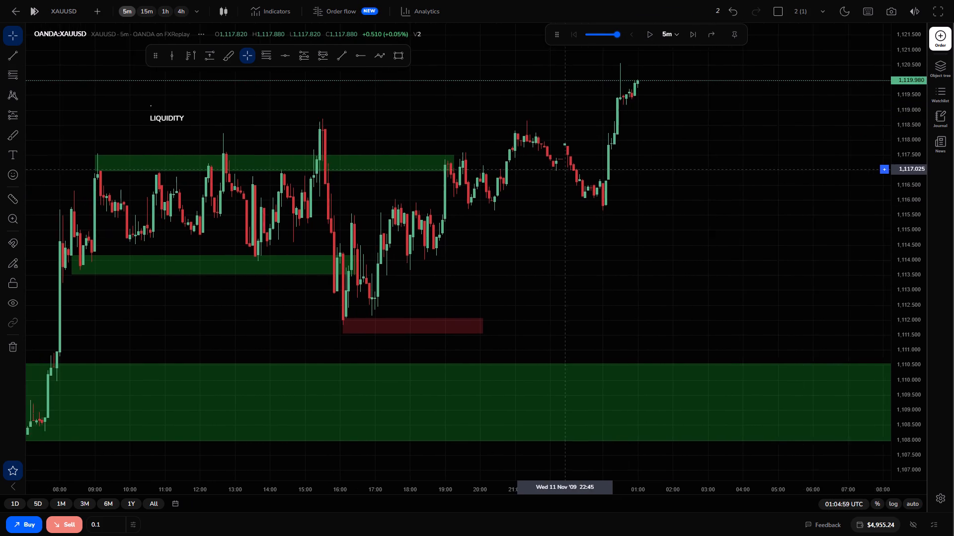
{"action": "left_click_drag", "start_coordinate": [603, 168], "coordinate": [667, 173]}
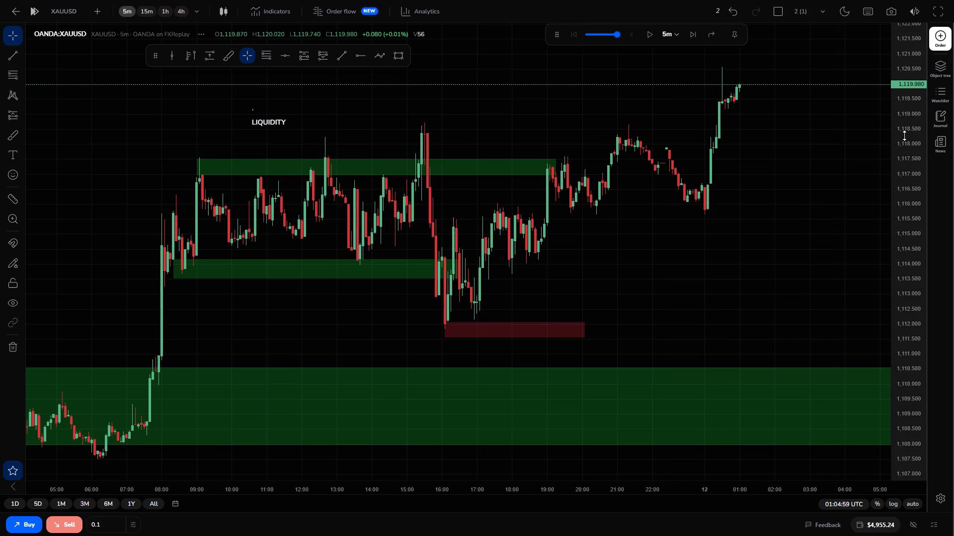
{"action": "left_click_drag", "start_coordinate": [907, 132], "coordinate": [898, 175]}
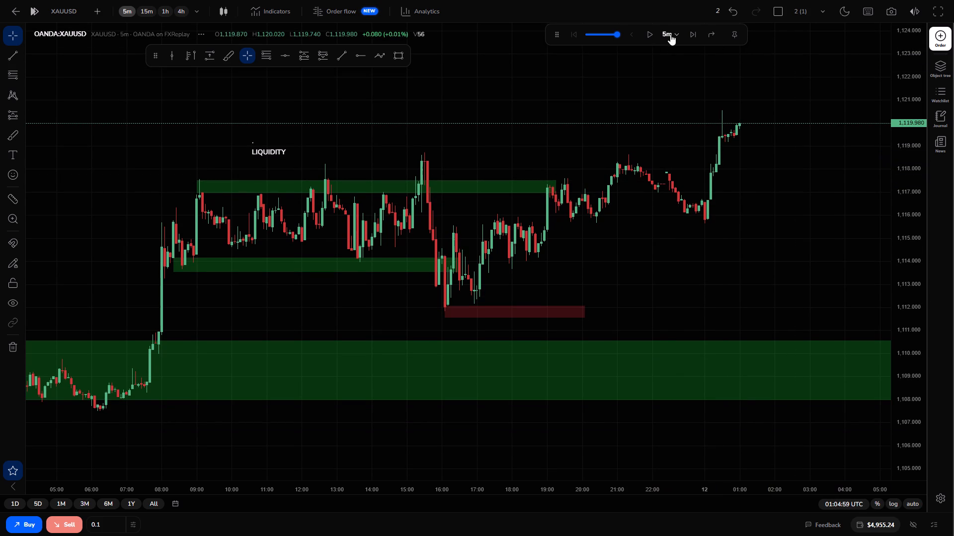
{"action": "left_click", "coordinate": [696, 29]}
{"action": "left_click", "coordinate": [696, 29]}
{"action": "left_click", "coordinate": [696, 29]}
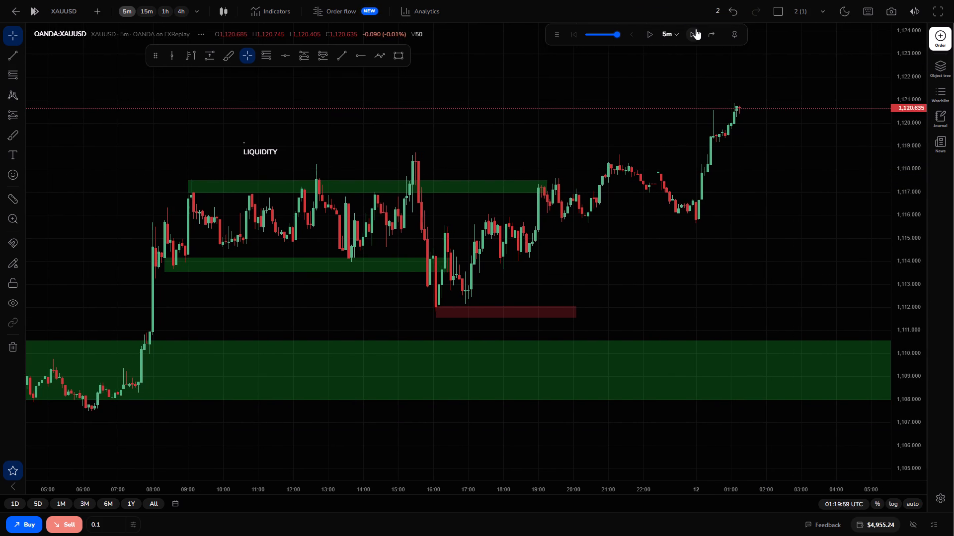
{"action": "left_click", "coordinate": [696, 29]}
{"action": "triple_click", "coordinate": [696, 29]}
{"action": "triple_click", "coordinate": [696, 29]}
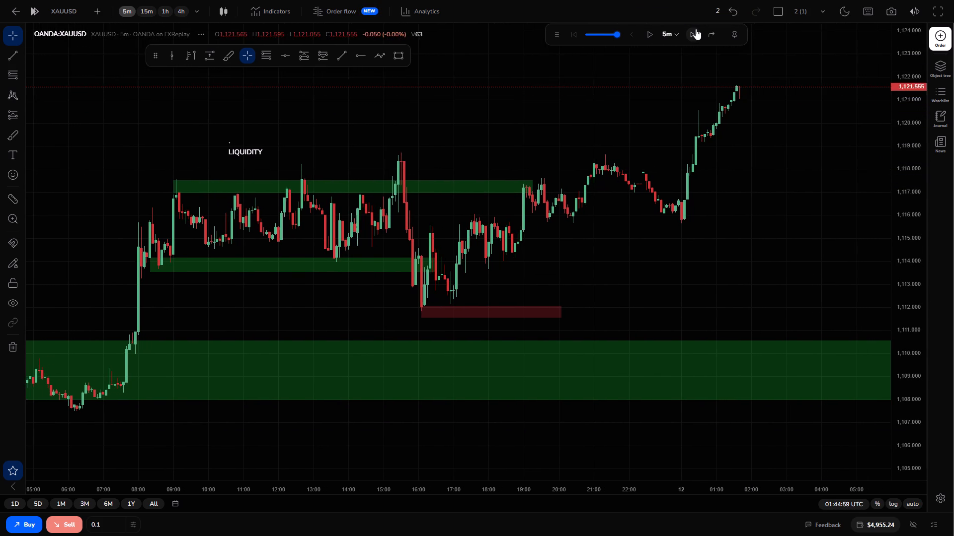
{"action": "double_click", "coordinate": [696, 29]}
{"action": "double_click", "coordinate": [696, 29]}
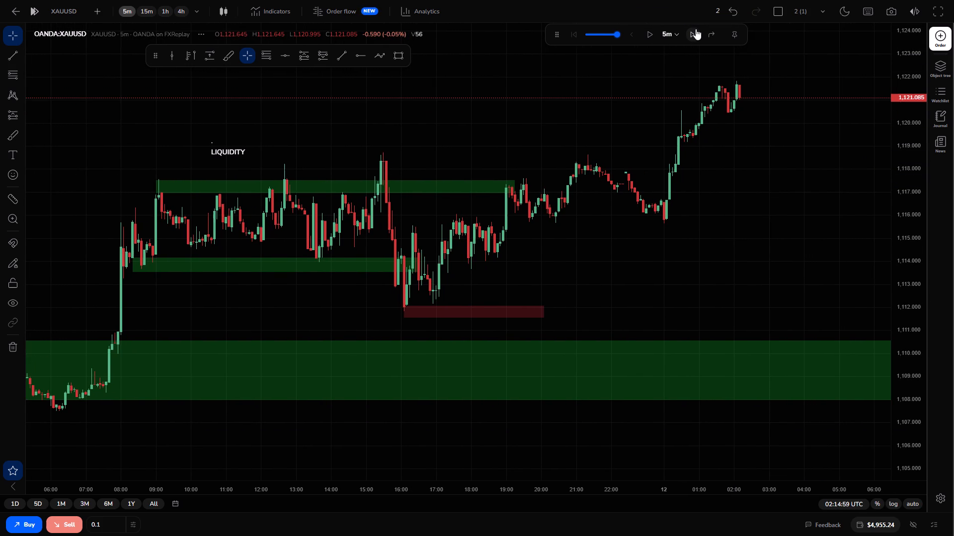
{"action": "left_click", "coordinate": [696, 29]}
{"action": "left_click", "coordinate": [696, 29]}
{"action": "left_click", "coordinate": [696, 29]}
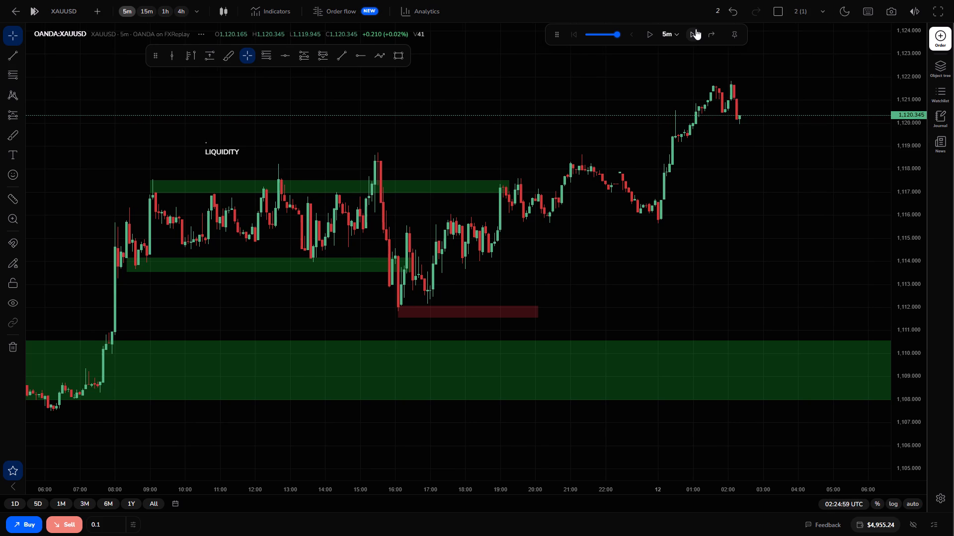
Sell 0.1 lots of XAUUSD at market price at 1,120.165.
{"action": "scroll", "coordinate": [591, 139], "scroll_direction": "up", "scroll_amount": 1}
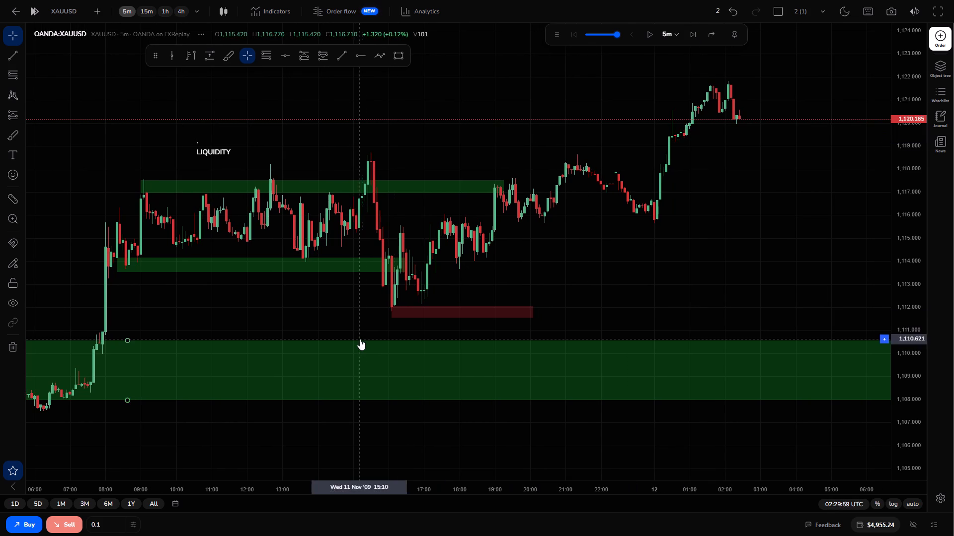
{"action": "left_click", "coordinate": [73, 518]}
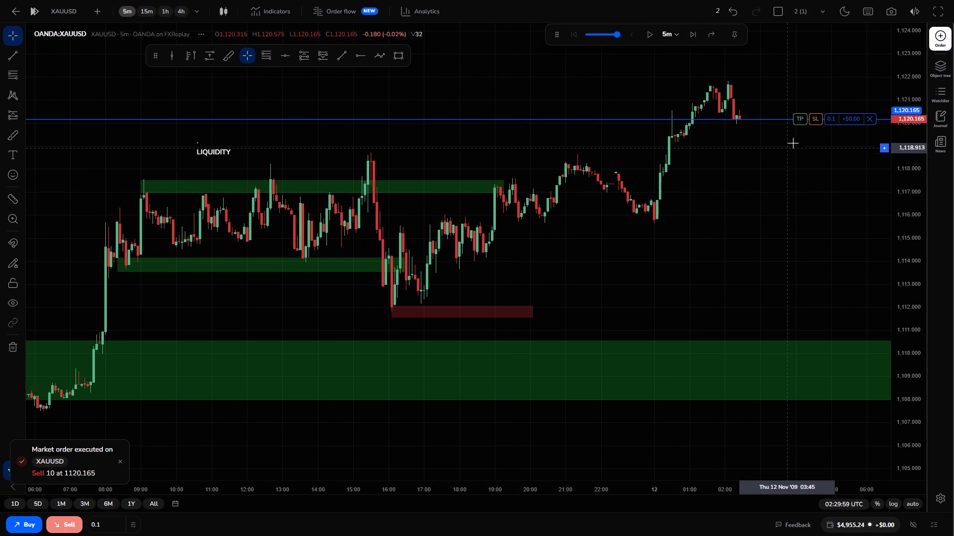
Give the short position a take profit at about 1,117.535 and a stop loss at about 1,121.843.
{"action": "left_click_drag", "start_coordinate": [802, 117], "coordinate": [788, 163]}
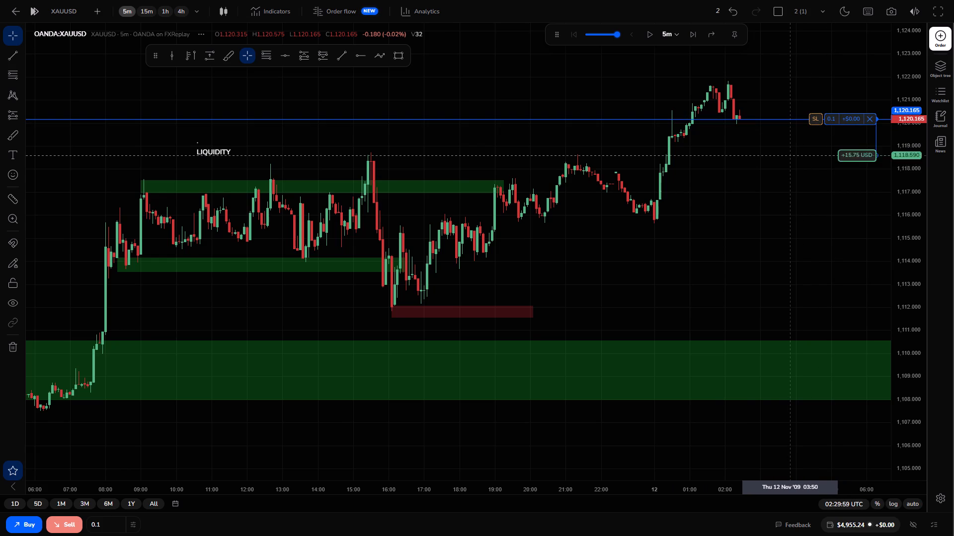
{"action": "left_click_drag", "start_coordinate": [788, 163], "coordinate": [784, 180]}
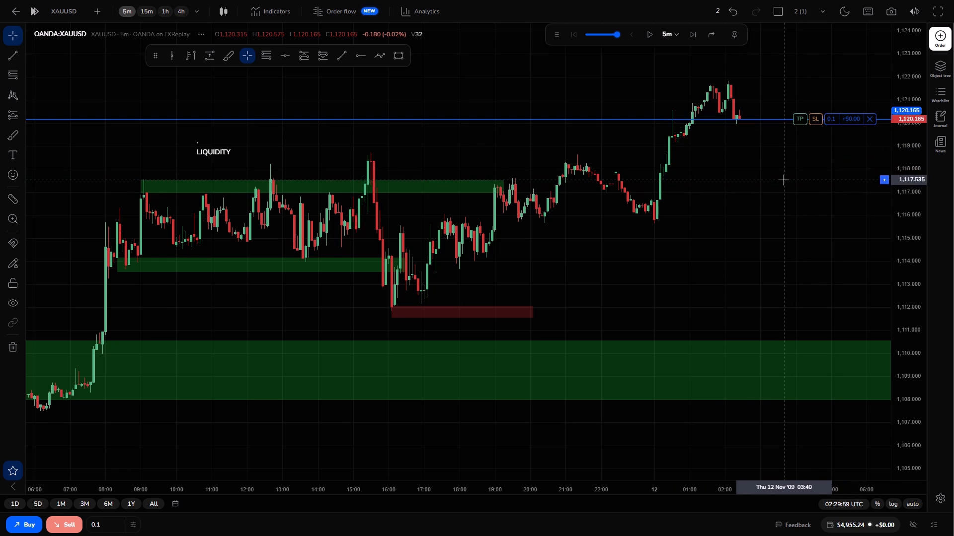
{"action": "left_click_drag", "start_coordinate": [815, 121], "coordinate": [814, 80]}
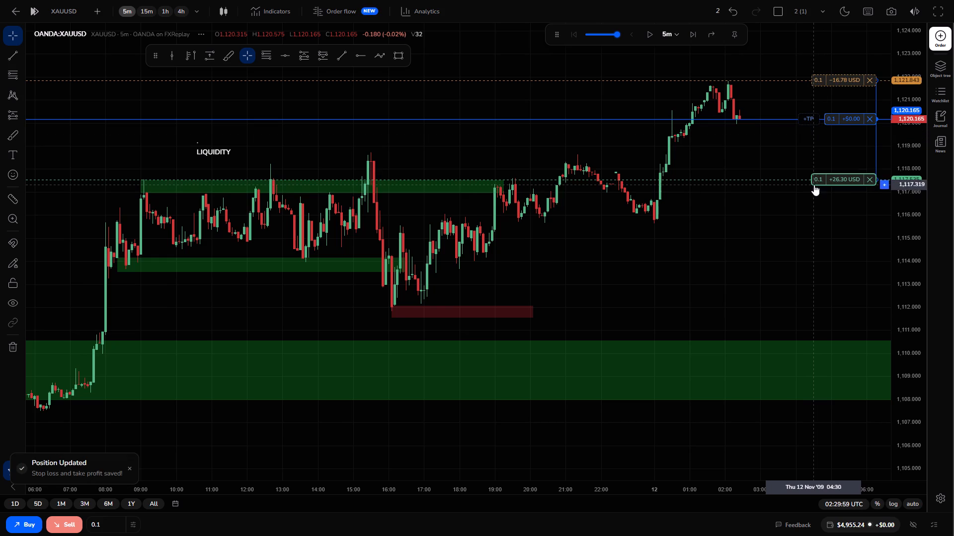
Lower the short position's take profit to about 1,115.726.
{"action": "left_click_drag", "start_coordinate": [818, 175], "coordinate": [816, 221]}
Advance the replay in 5-minute candles to 03:49:59 with the short position in play.
{"action": "left_click_drag", "start_coordinate": [801, 175], "coordinate": [723, 199]}
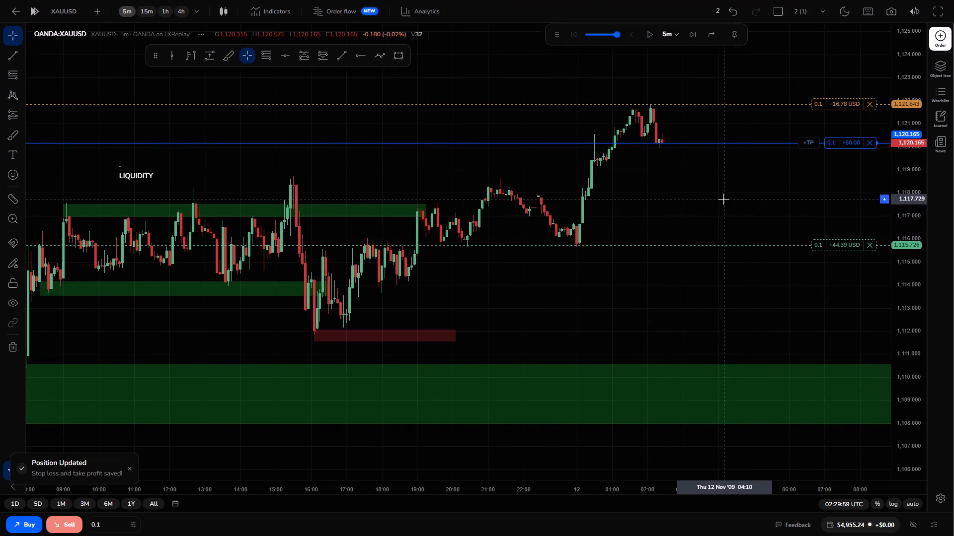
{"action": "triple_click", "coordinate": [690, 32]}
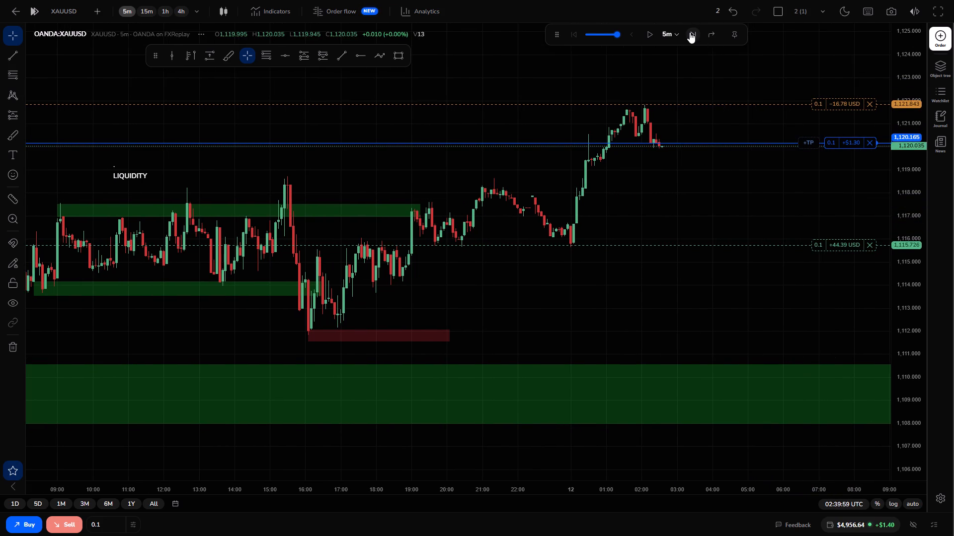
{"action": "triple_click", "coordinate": [690, 32]}
{"action": "triple_click", "coordinate": [690, 32]}
{"action": "left_click", "coordinate": [690, 32]}
{"action": "triple_click", "coordinate": [690, 32]}
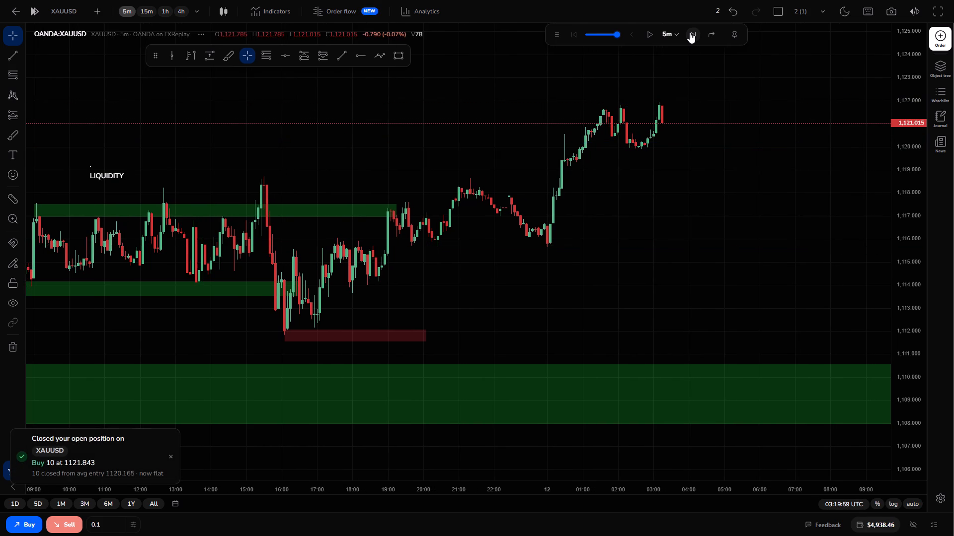
{"action": "triple_click", "coordinate": [690, 32]}
Delete the red zone spanning 16:05 to 20:05 near 1,112.
{"action": "left_click_drag", "start_coordinate": [572, 168], "coordinate": [596, 167]}
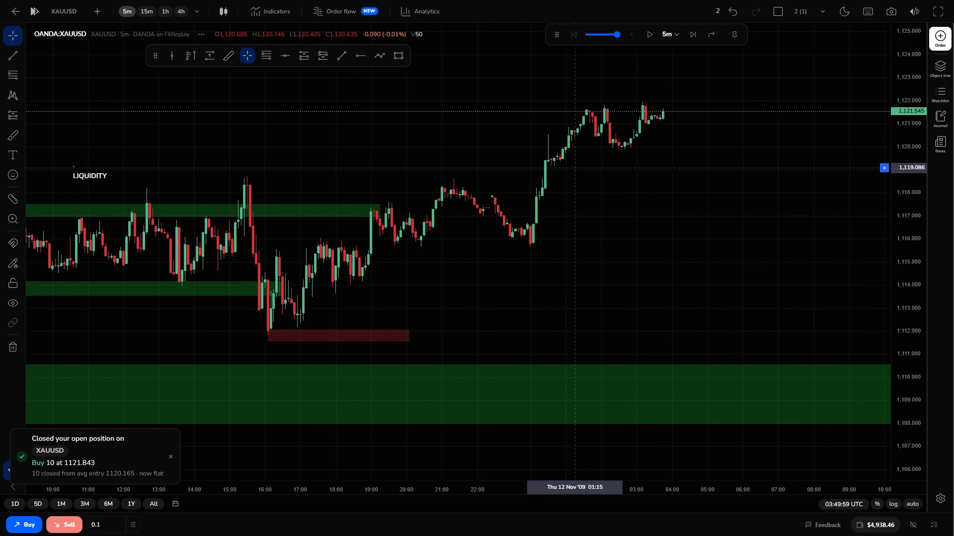
{"action": "left_click_drag", "start_coordinate": [596, 167], "coordinate": [734, 175]}
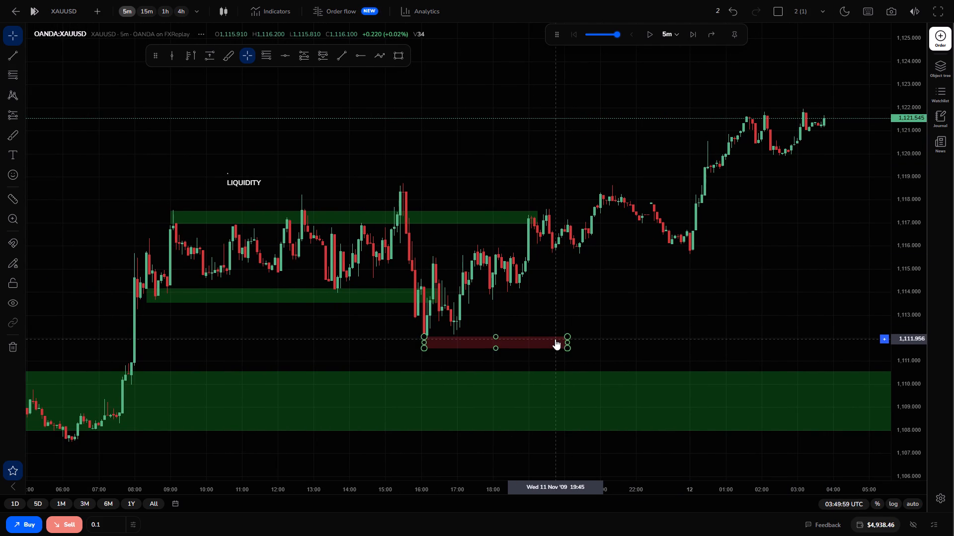
{"action": "left_click", "coordinate": [555, 339]}
{"action": "left_click", "coordinate": [612, 56]}
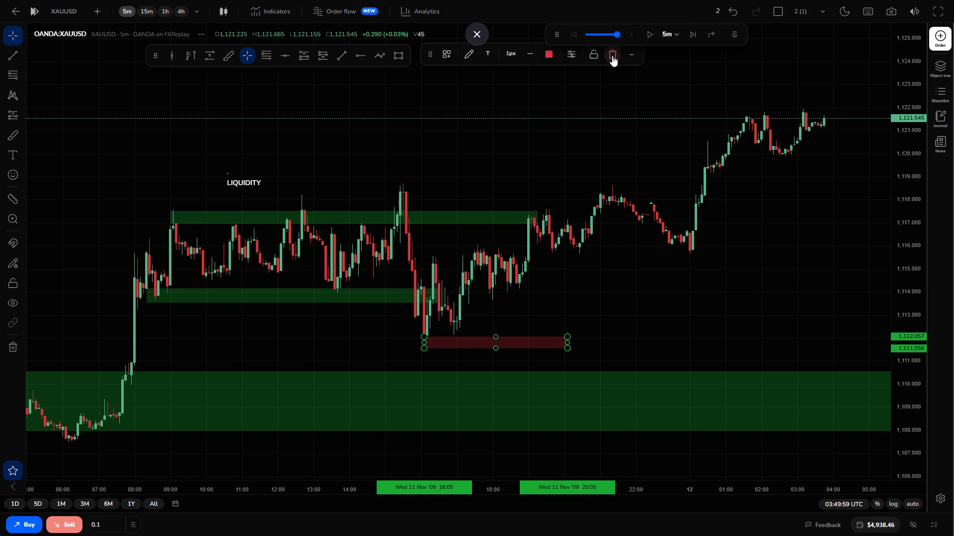
Delete the LIQUIDITY text label above the upper green zone.
{"action": "left_click", "coordinate": [254, 187]}
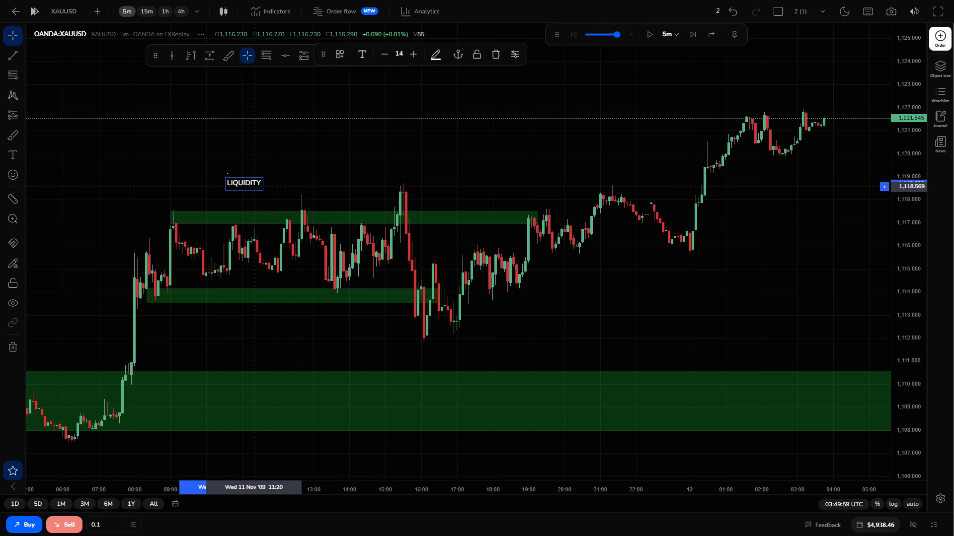
{"action": "left_click", "coordinate": [495, 52]}
Examine the 5-minute price swings around the green zones and the later rally at different chart scales.
{"action": "left_click_drag", "start_coordinate": [595, 180], "coordinate": [501, 179]}
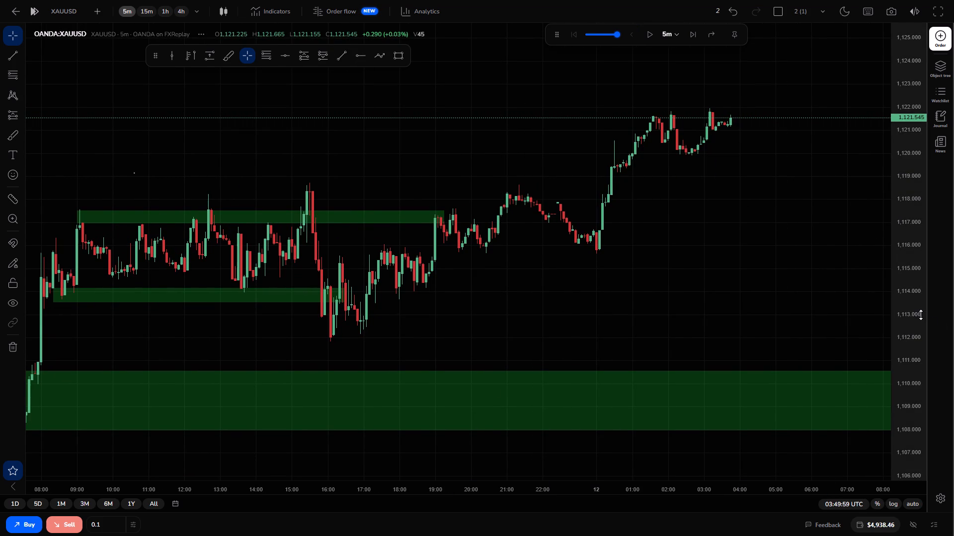
{"action": "left_click_drag", "start_coordinate": [921, 315], "coordinate": [890, 175]}
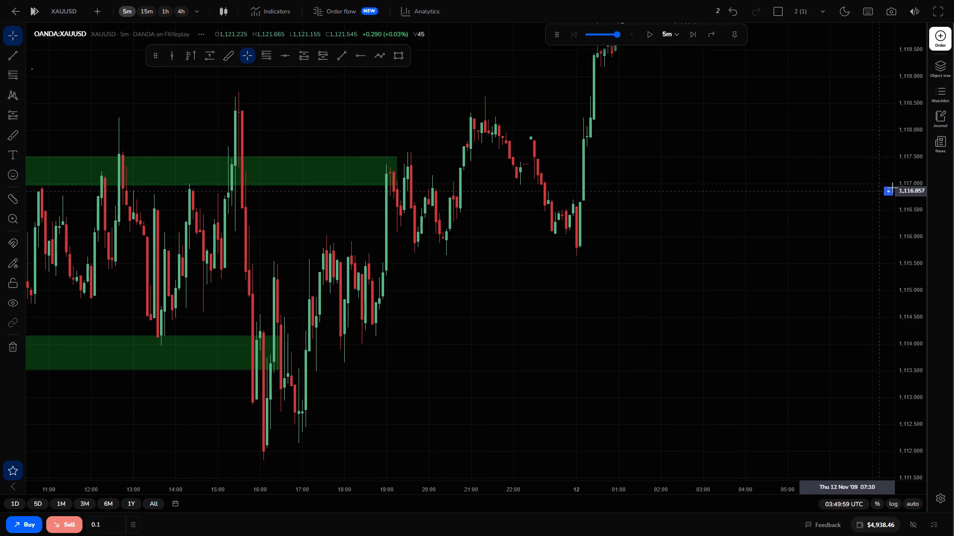
{"action": "left_click_drag", "start_coordinate": [901, 181], "coordinate": [881, 309]}
{"action": "left_click_drag", "start_coordinate": [674, 240], "coordinate": [765, 275]}
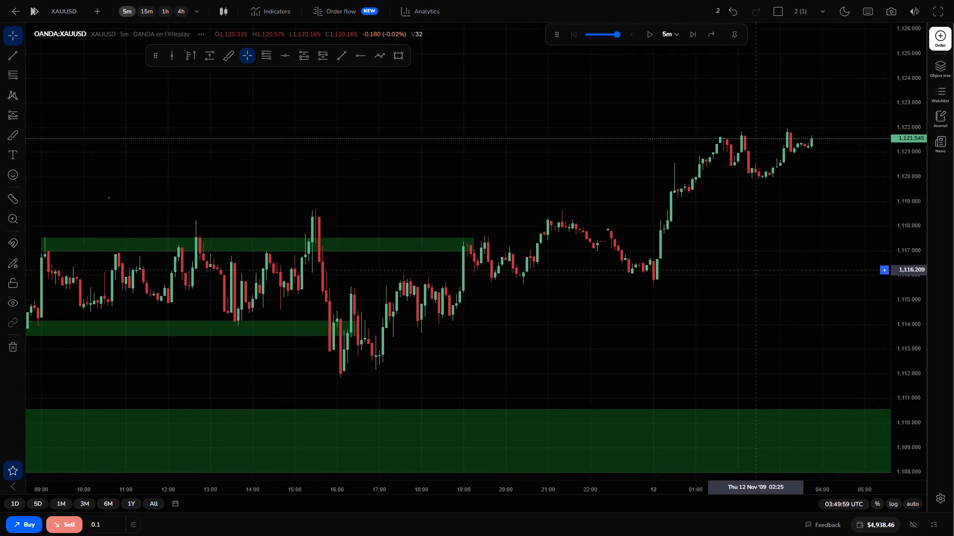
{"action": "left_click_drag", "start_coordinate": [765, 275], "coordinate": [765, 275]}
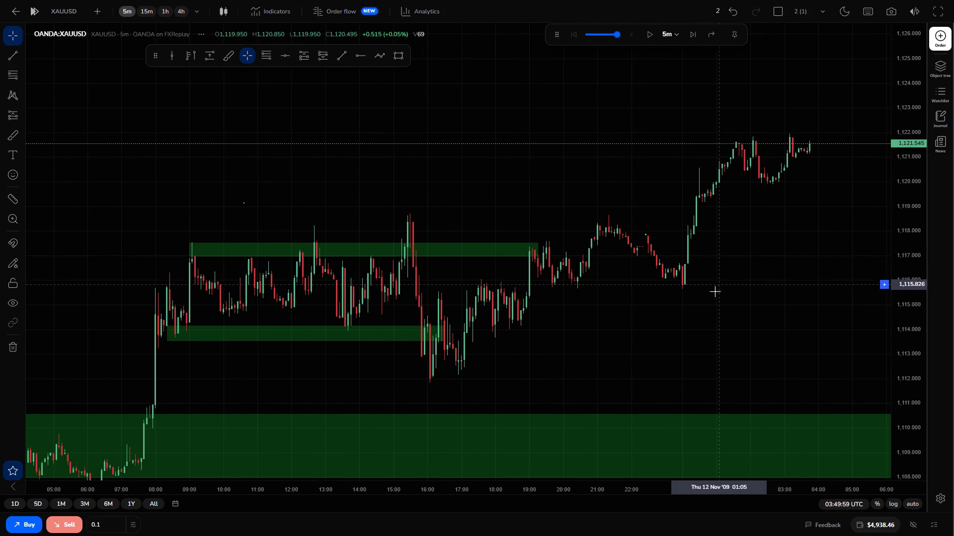
{"action": "left_click_drag", "start_coordinate": [901, 355], "coordinate": [903, 275]}
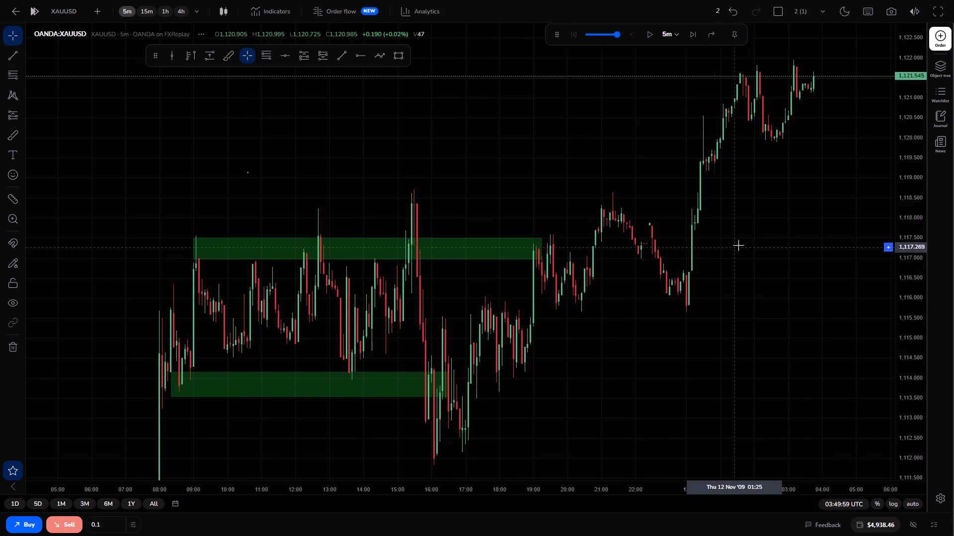
{"action": "left_click_drag", "start_coordinate": [572, 333], "coordinate": [715, 237]}
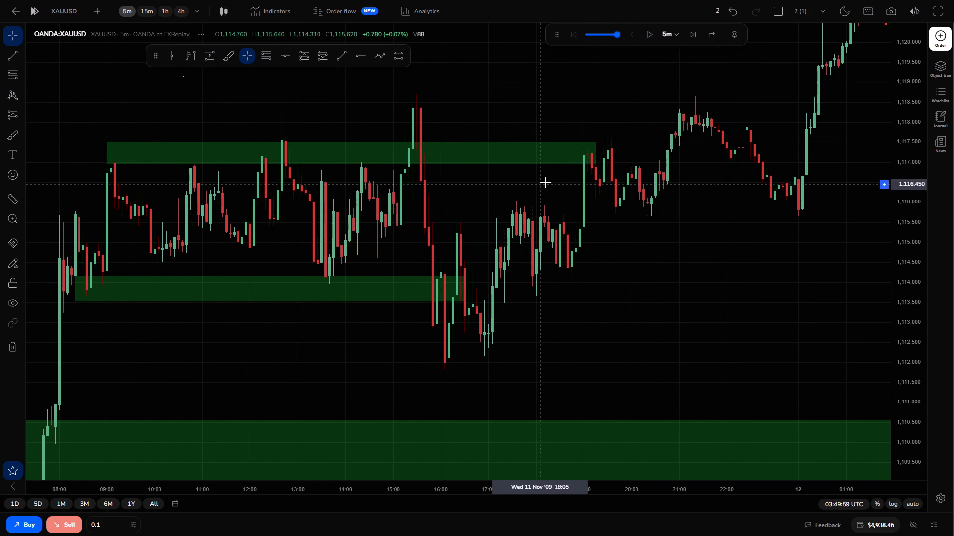
{"action": "left_click_drag", "start_coordinate": [497, 219], "coordinate": [567, 202]}
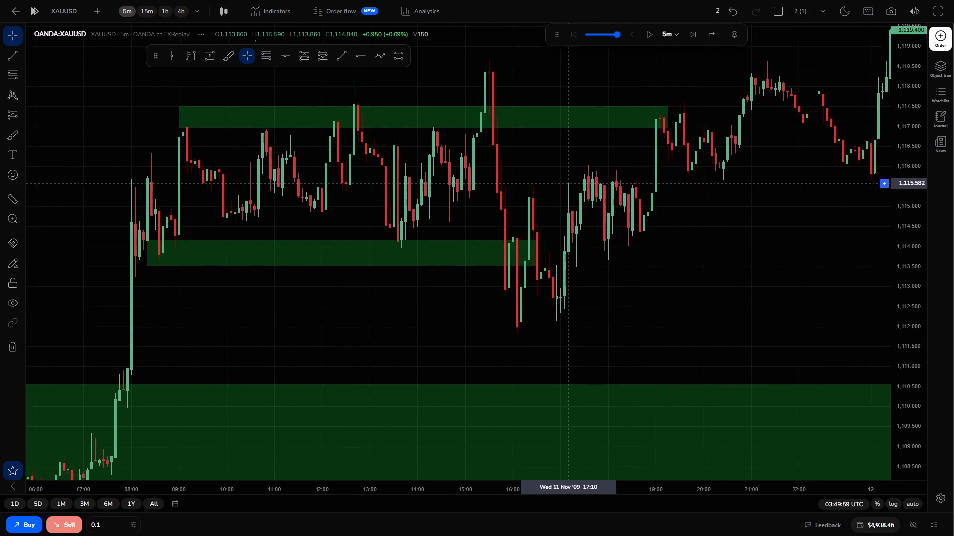
{"action": "left_click_drag", "start_coordinate": [567, 202], "coordinate": [566, 232]}
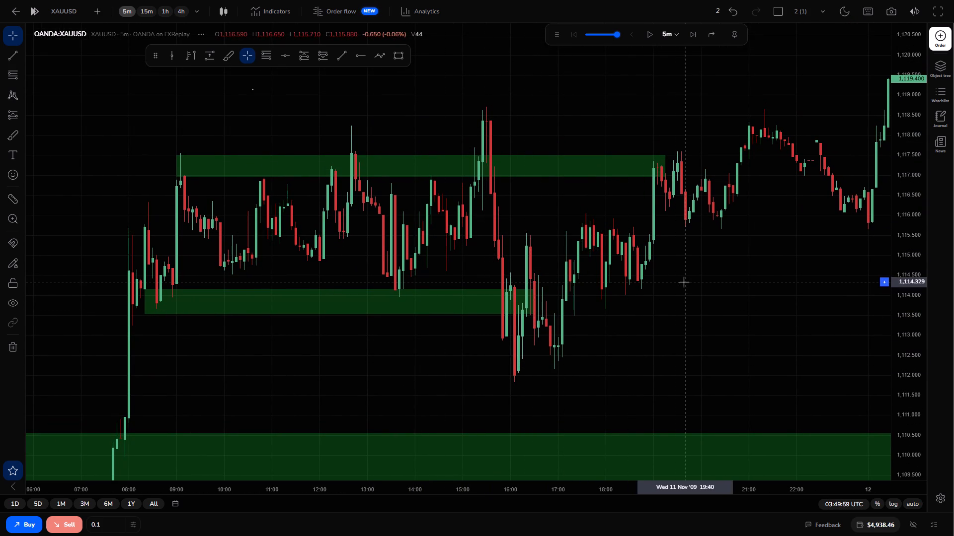
{"action": "left_click_drag", "start_coordinate": [640, 335], "coordinate": [636, 327]}
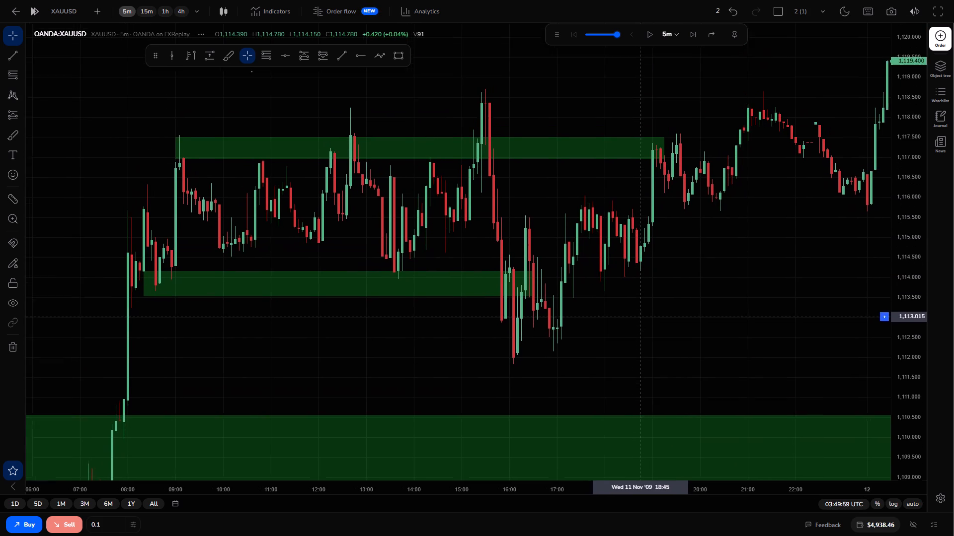
Extend the lower green zone near 1,114 forward in time to about 01:50 on 12 Nov.
{"action": "left_click_drag", "start_coordinate": [636, 327], "coordinate": [635, 328]}
{"action": "left_click_drag", "start_coordinate": [917, 269], "coordinate": [907, 344]}
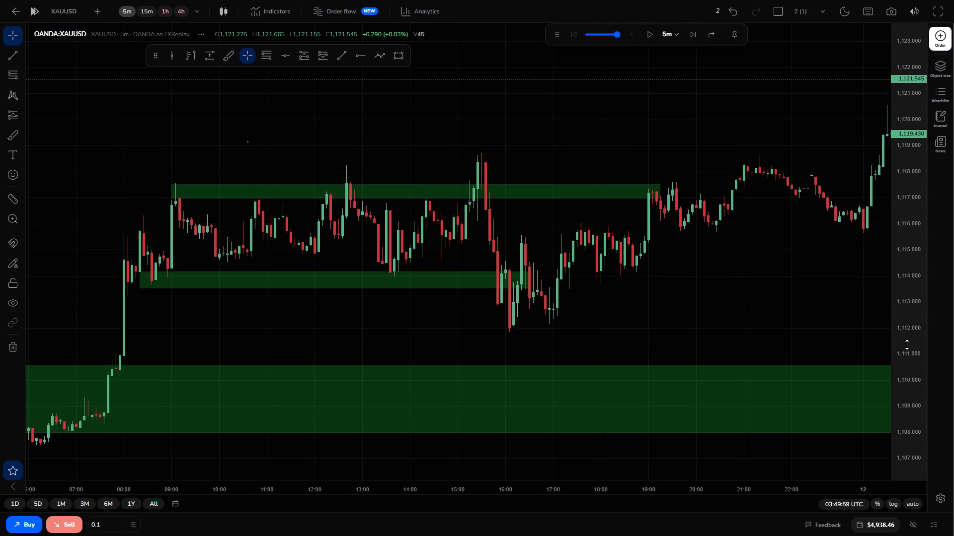
{"action": "left_click_drag", "start_coordinate": [907, 344], "coordinate": [909, 357]}
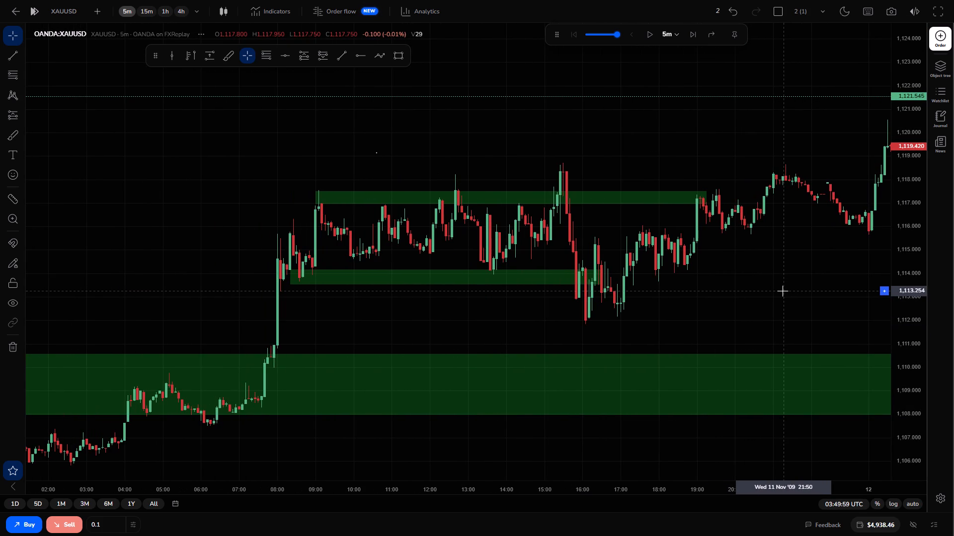
{"action": "left_click_drag", "start_coordinate": [745, 286], "coordinate": [624, 285]}
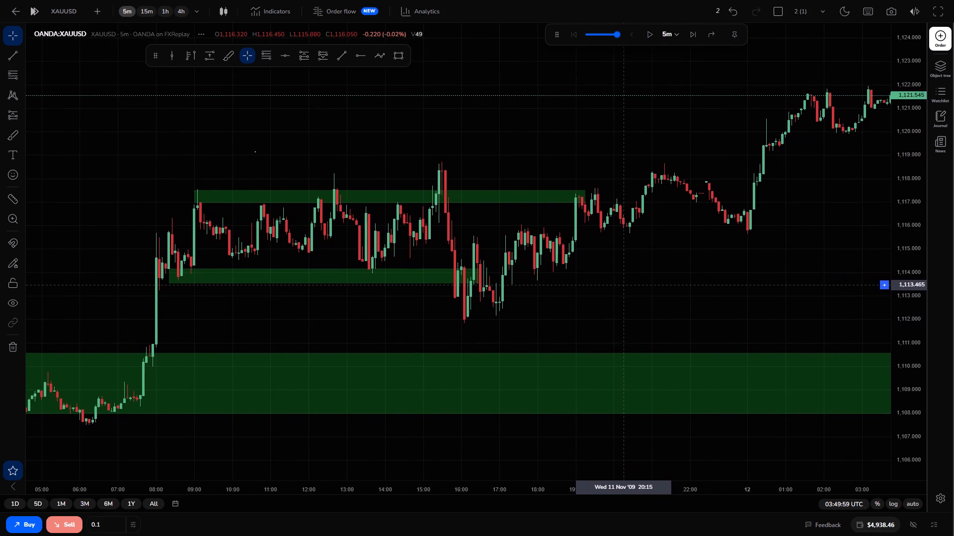
{"action": "left_click_drag", "start_coordinate": [624, 285], "coordinate": [624, 284]}
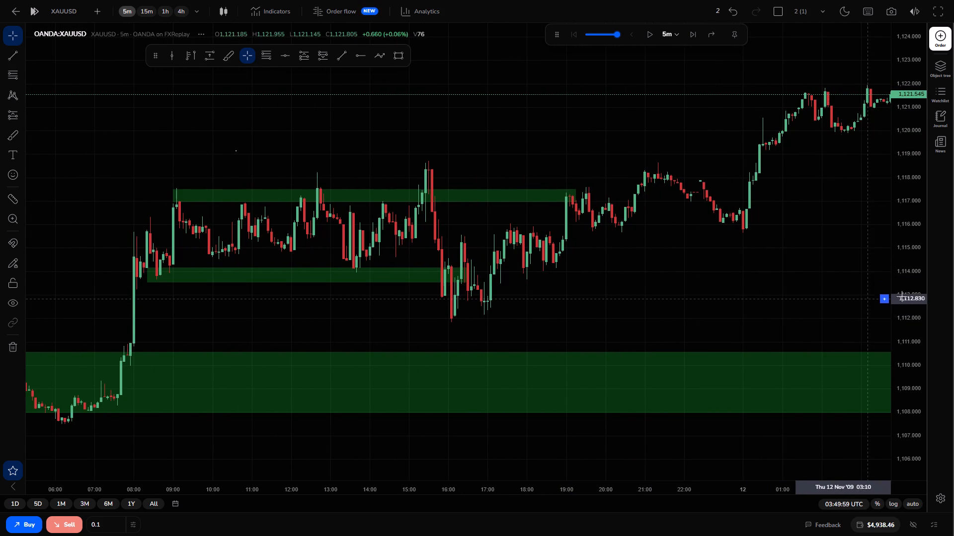
{"action": "left_click_drag", "start_coordinate": [911, 295], "coordinate": [899, 163]}
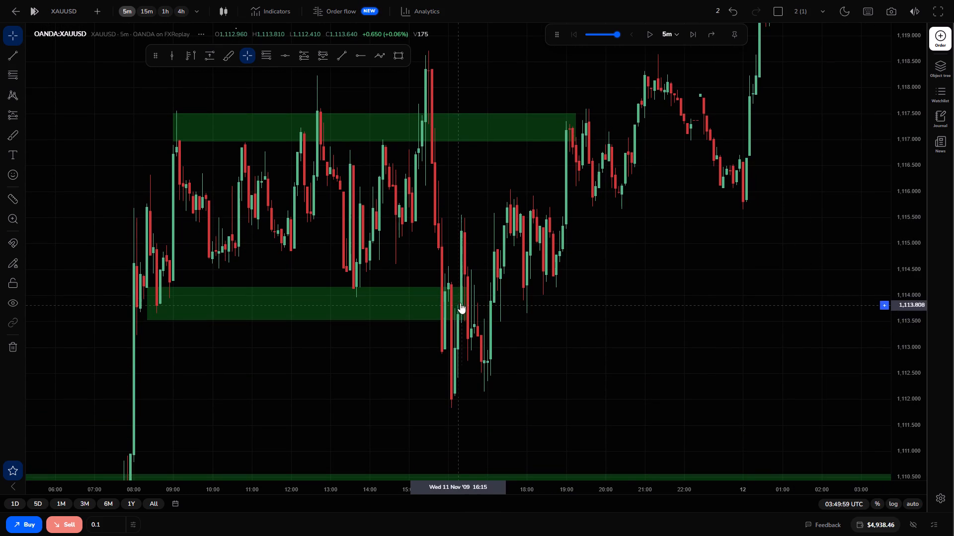
{"action": "left_click_drag", "start_coordinate": [466, 301], "coordinate": [813, 293]}
{"action": "left_click", "coordinate": [813, 293]}
Extend the upper green zone near 1,117 forward in time to about 05:50 on 12 Nov.
{"action": "left_click_drag", "start_coordinate": [774, 209], "coordinate": [745, 275]}
{"action": "left_click_drag", "start_coordinate": [922, 196], "coordinate": [881, 322]}
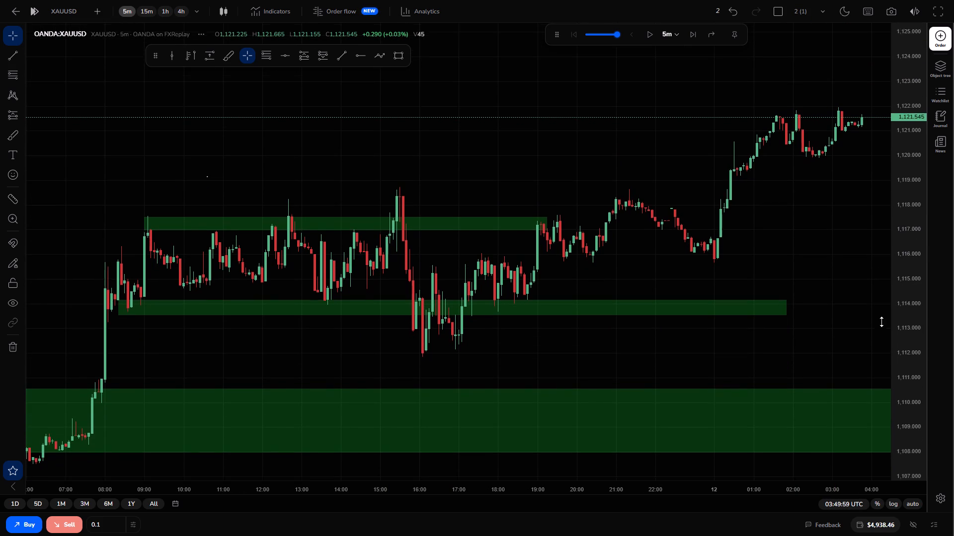
{"action": "left_click_drag", "start_coordinate": [881, 322], "coordinate": [879, 325]}
{"action": "left_click_drag", "start_coordinate": [829, 258], "coordinate": [678, 236]}
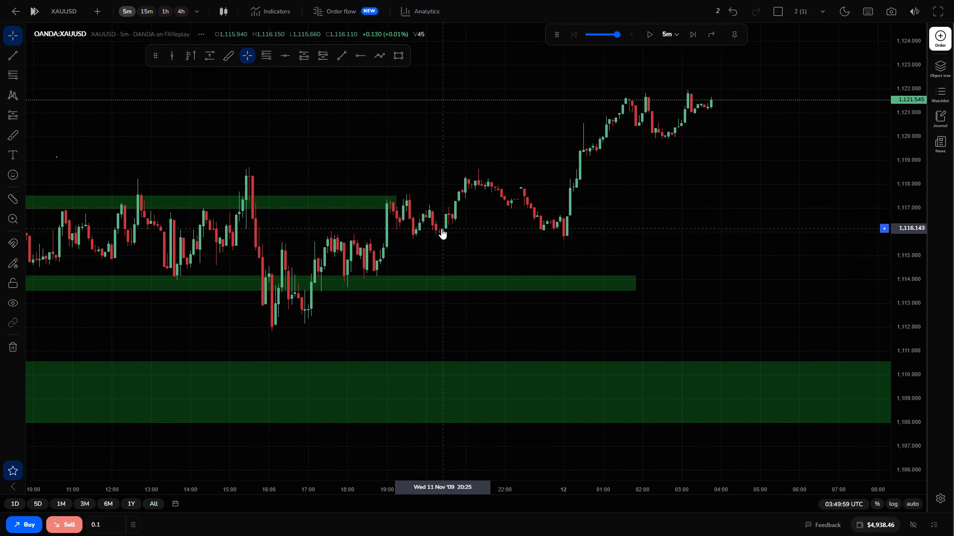
{"action": "left_click", "coordinate": [395, 201]}
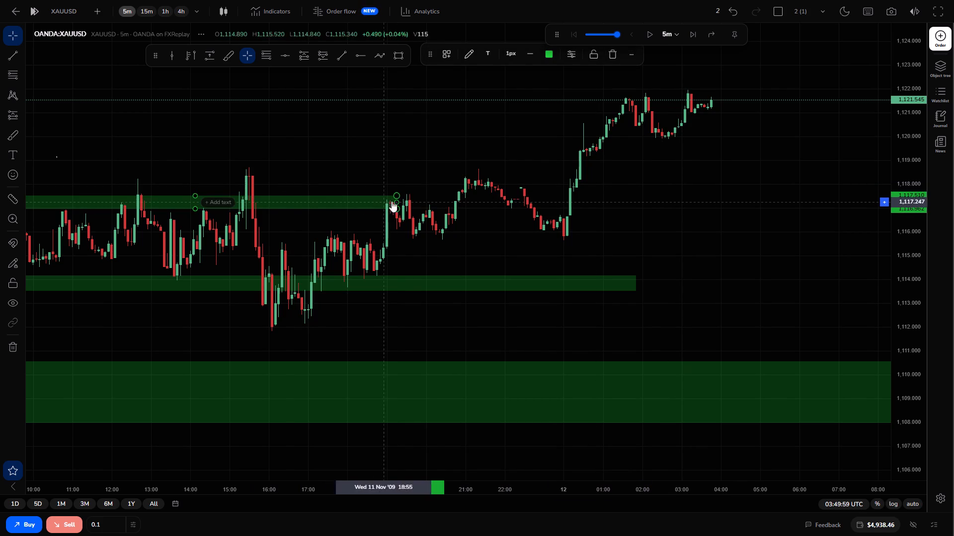
{"action": "left_click_drag", "start_coordinate": [394, 200], "coordinate": [438, 201]}
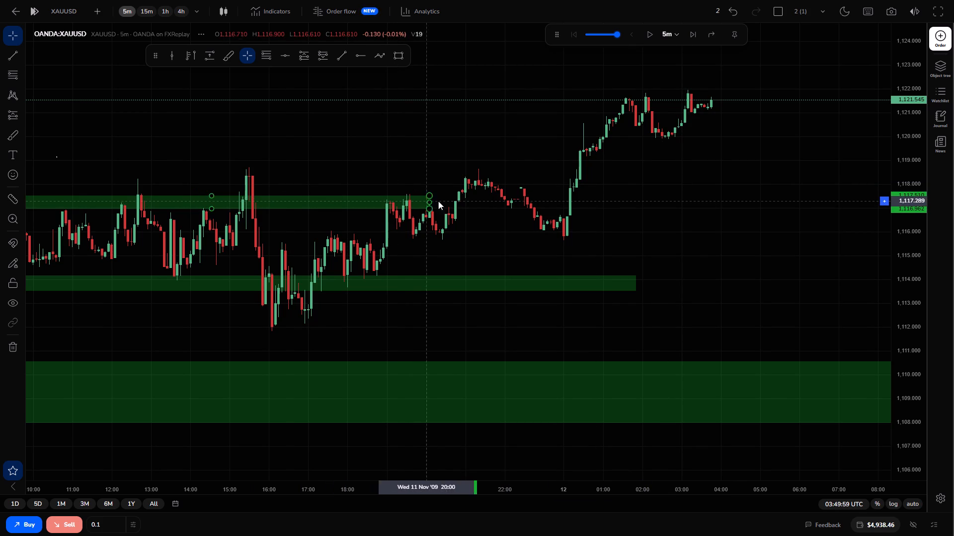
{"action": "left_click_drag", "start_coordinate": [438, 201], "coordinate": [561, 200]}
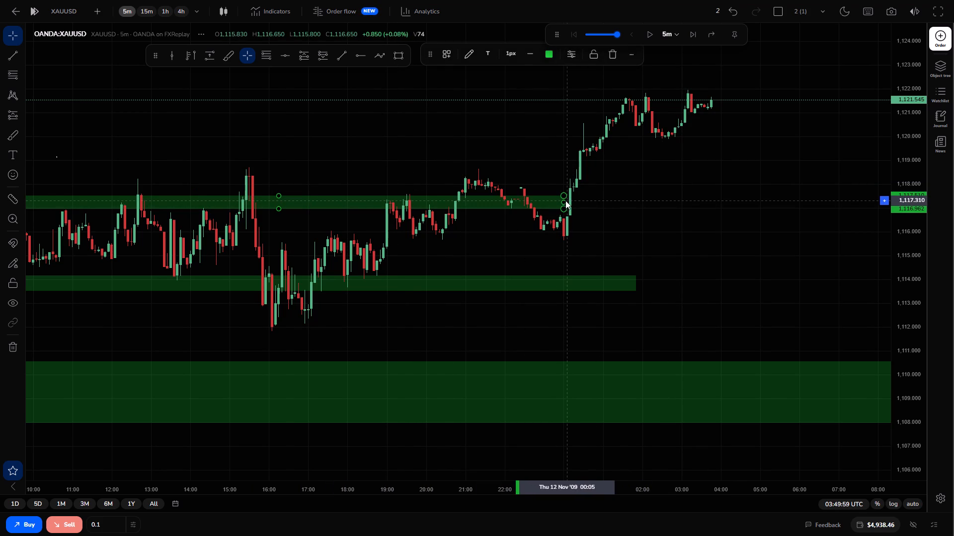
{"action": "left_click_drag", "start_coordinate": [563, 201], "coordinate": [794, 225]}
{"action": "left_click", "coordinate": [794, 225]}
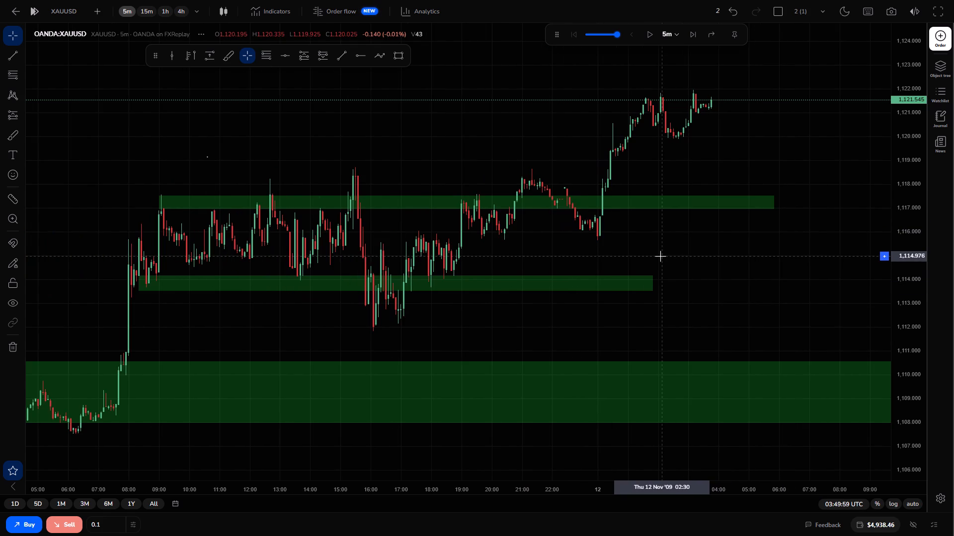
On the 4-hour chart, draw a near-horizontal trend line at about 1,118.1 from the 11 Nov candle highs to 22:00.
{"action": "left_click_drag", "start_coordinate": [914, 282], "coordinate": [912, 235]}
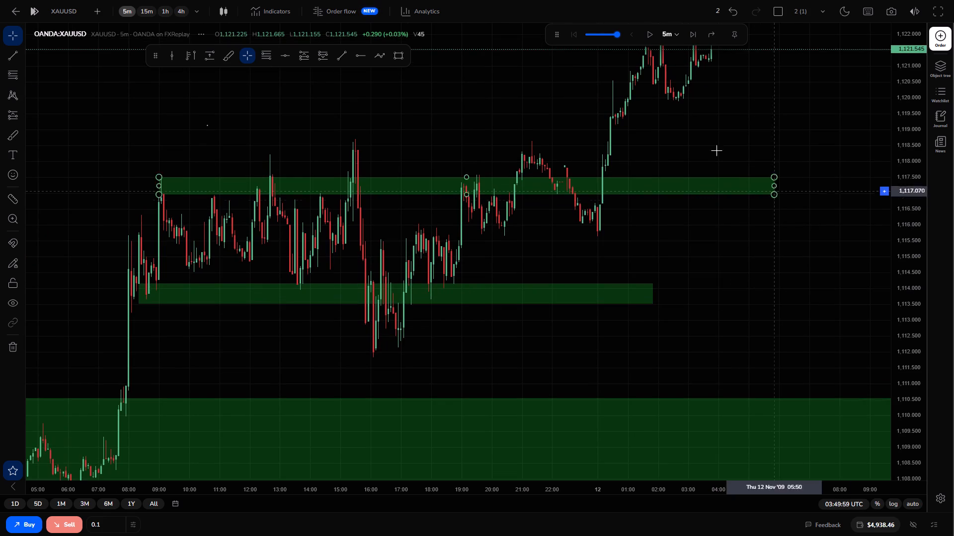
{"action": "left_click_drag", "start_coordinate": [716, 150], "coordinate": [713, 249]}
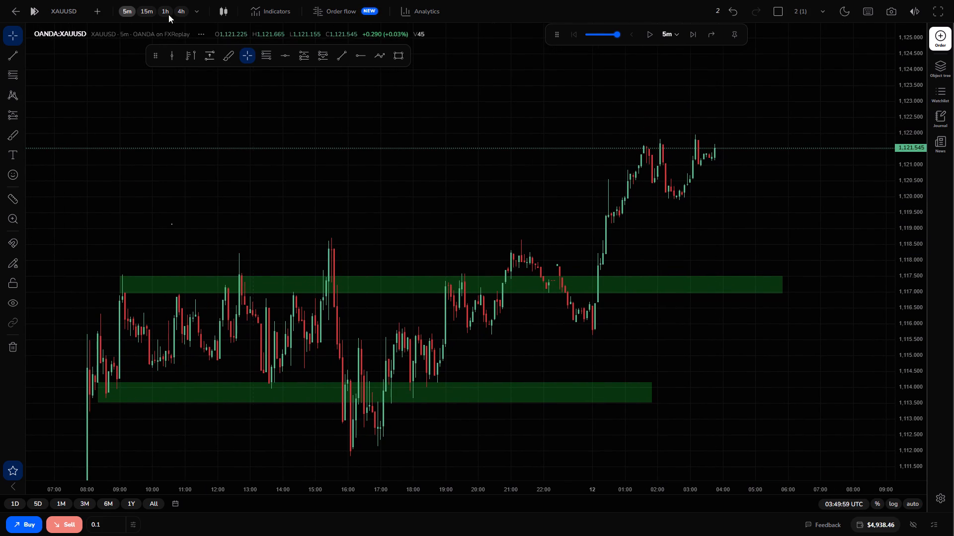
{"action": "left_click", "coordinate": [162, 8]}
{"action": "left_click", "coordinate": [177, 11]}
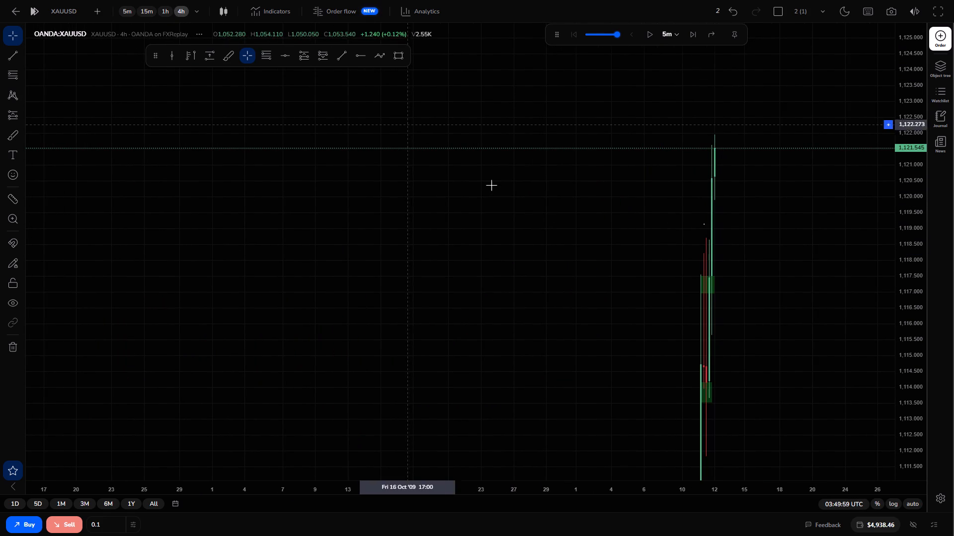
{"action": "left_click_drag", "start_coordinate": [905, 164], "coordinate": [874, 343]}
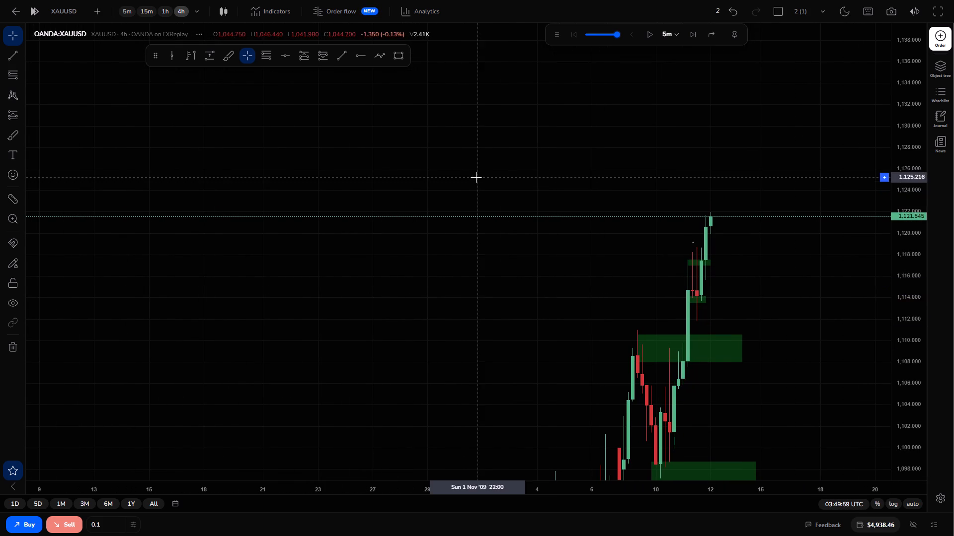
{"action": "left_click", "coordinate": [343, 55]}
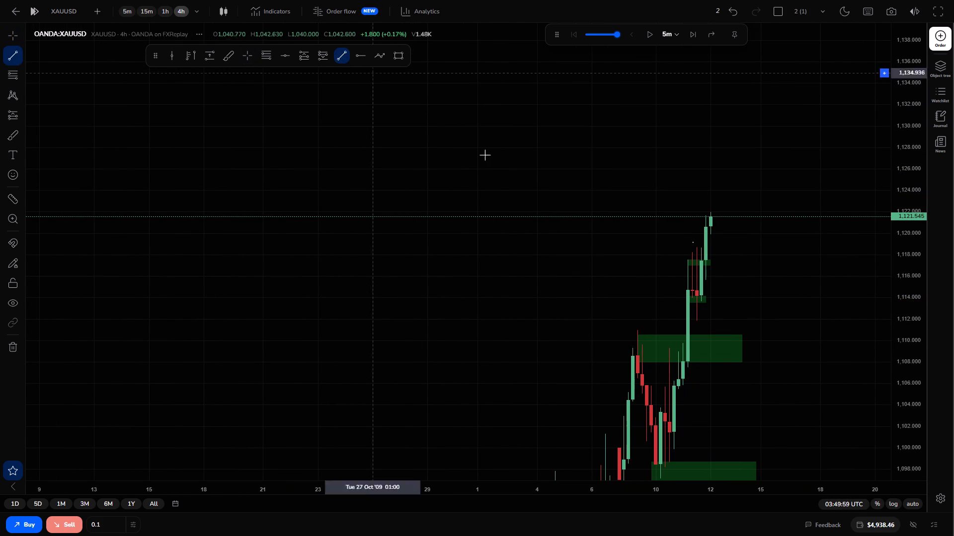
{"action": "left_click", "coordinate": [692, 253]}
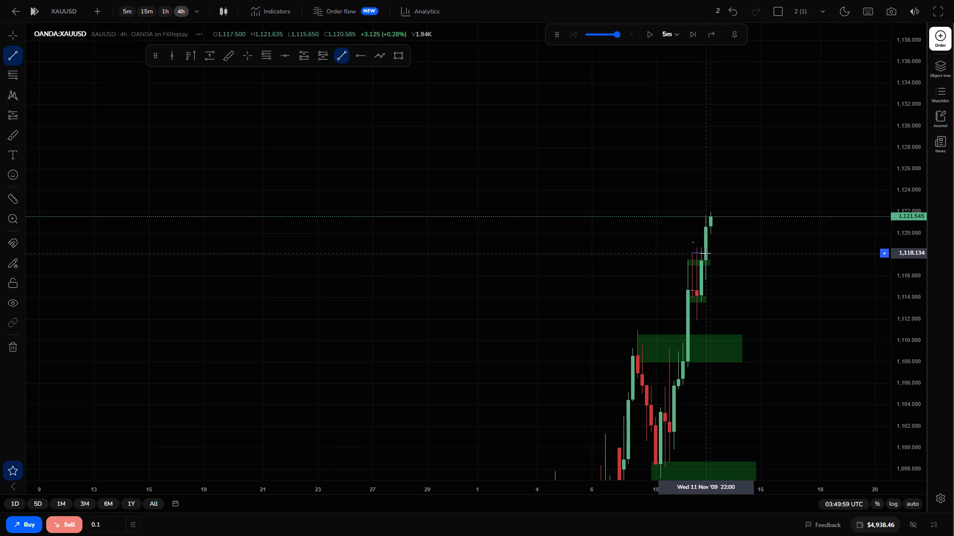
{"action": "left_click", "coordinate": [705, 253]}
{"action": "left_click", "coordinate": [590, 171]}
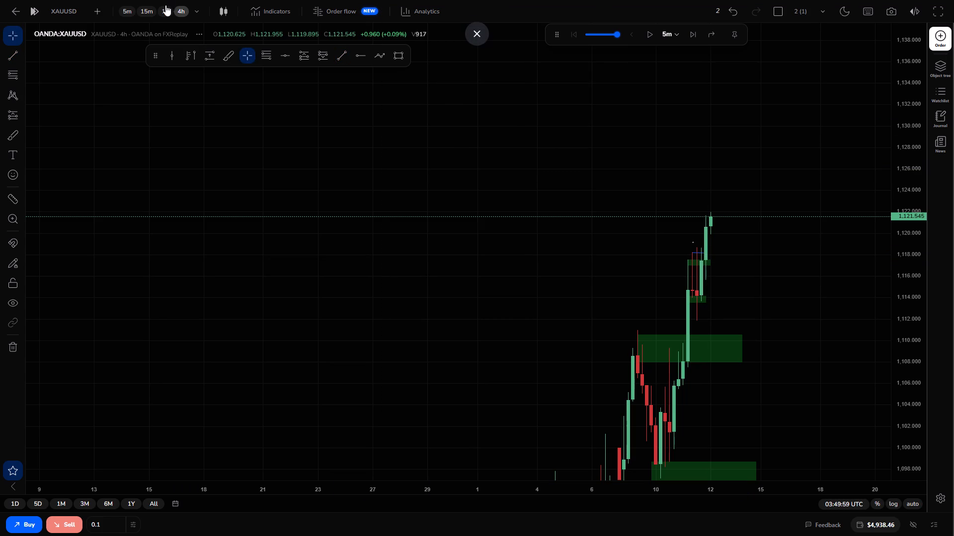
On the 5-minute chart, extend the blue trend line near 1,118 to the breakout candle at about 00:15 on 12 Nov.
{"action": "left_click", "coordinate": [128, 10]}
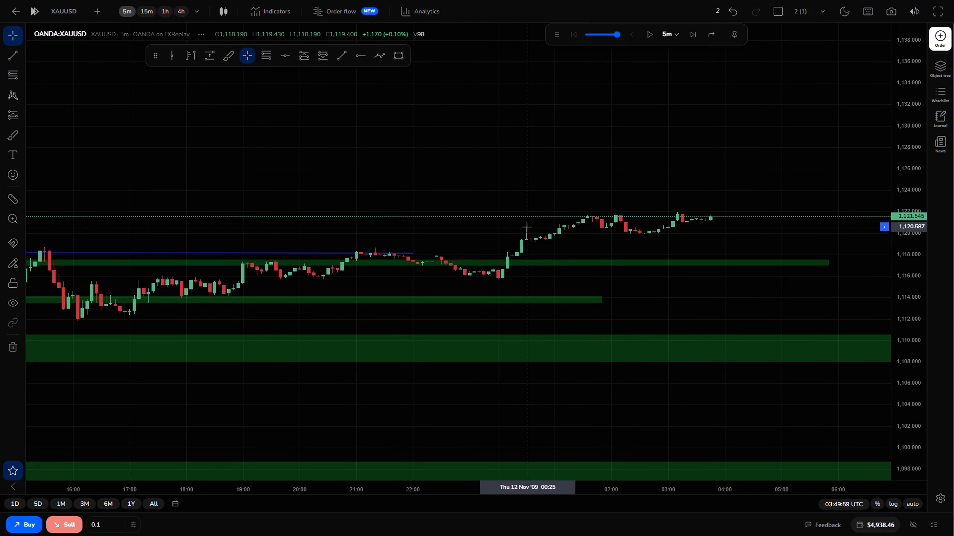
{"action": "left_click_drag", "start_coordinate": [915, 355], "coordinate": [908, 43]}
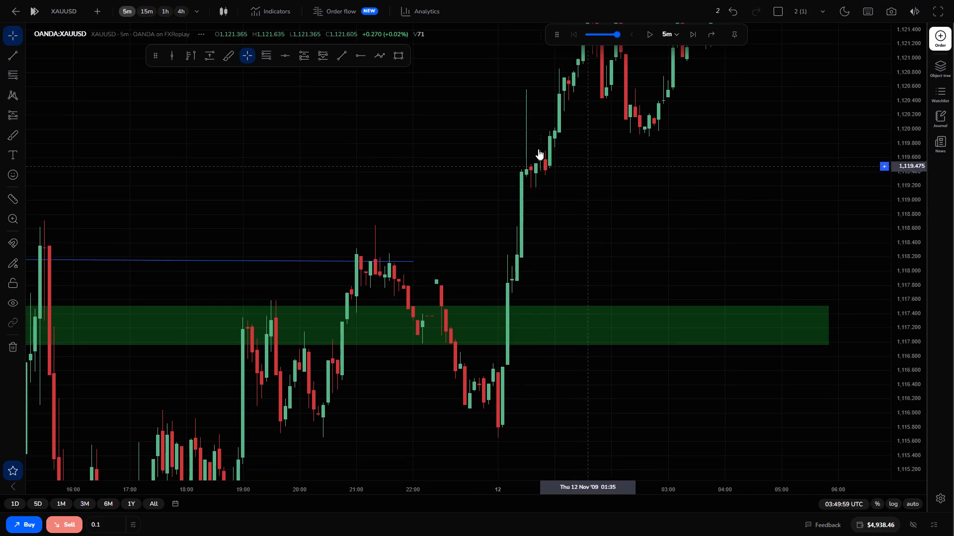
{"action": "left_click_drag", "start_coordinate": [411, 261], "coordinate": [509, 260]}
{"action": "left_click", "coordinate": [566, 264]}
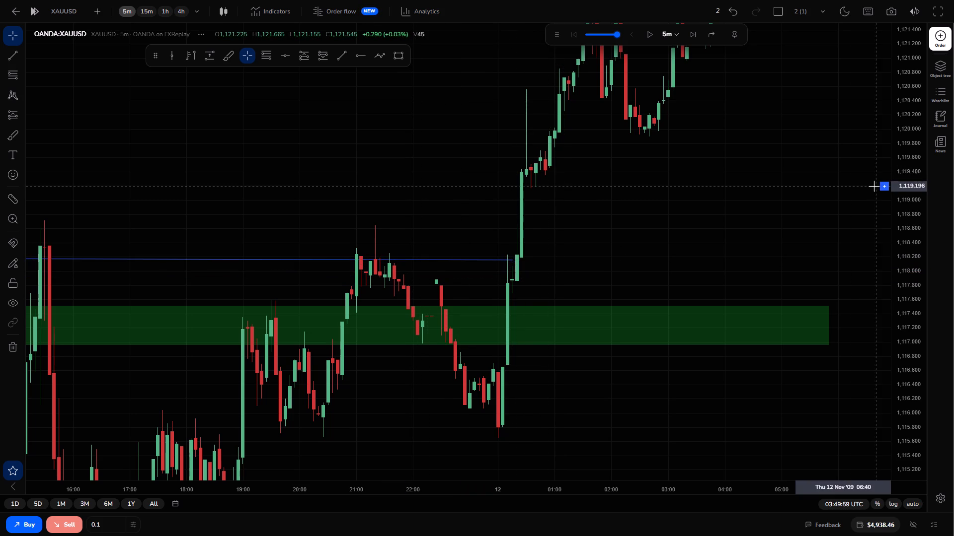
Draw a rectangle zone over the latest highs from about 1,121.99 to 1,121.78, spanning about 01:45 to 06:55 on 12 Nov.
{"action": "left_click_drag", "start_coordinate": [784, 218], "coordinate": [769, 326]}
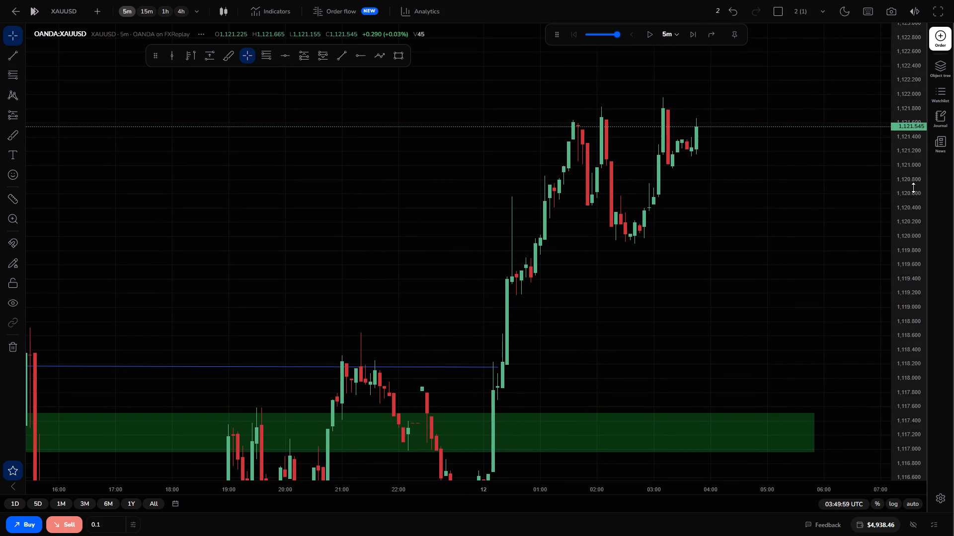
{"action": "left_click_drag", "start_coordinate": [913, 188], "coordinate": [898, 257]}
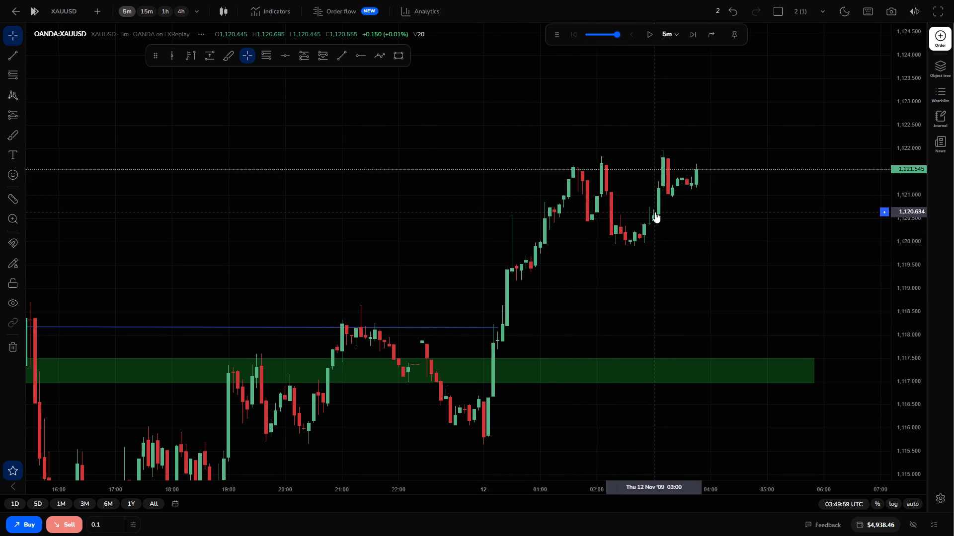
{"action": "scroll", "coordinate": [655, 212], "scroll_direction": "up", "scroll_amount": 1}
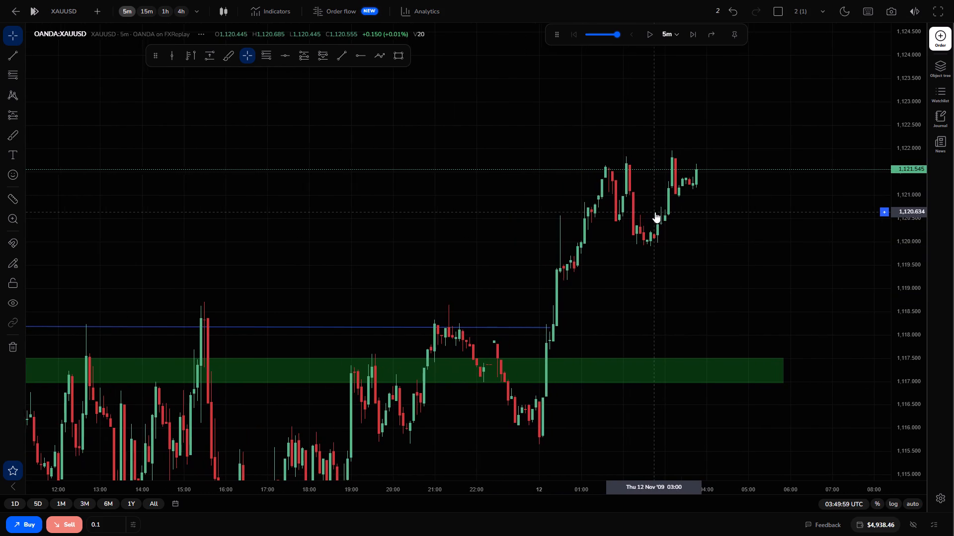
{"action": "left_click_drag", "start_coordinate": [650, 154], "coordinate": [654, 178]}
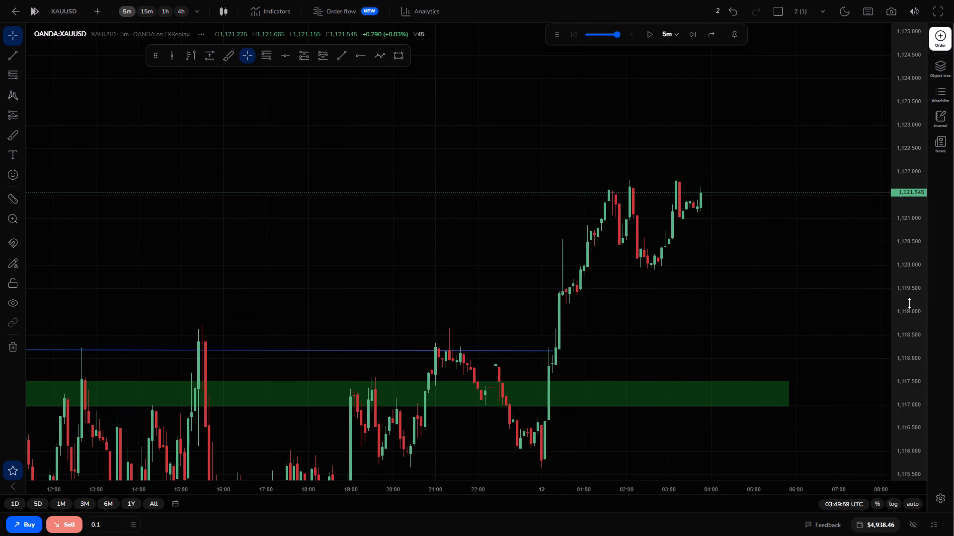
{"action": "left_click_drag", "start_coordinate": [909, 303], "coordinate": [901, 240]}
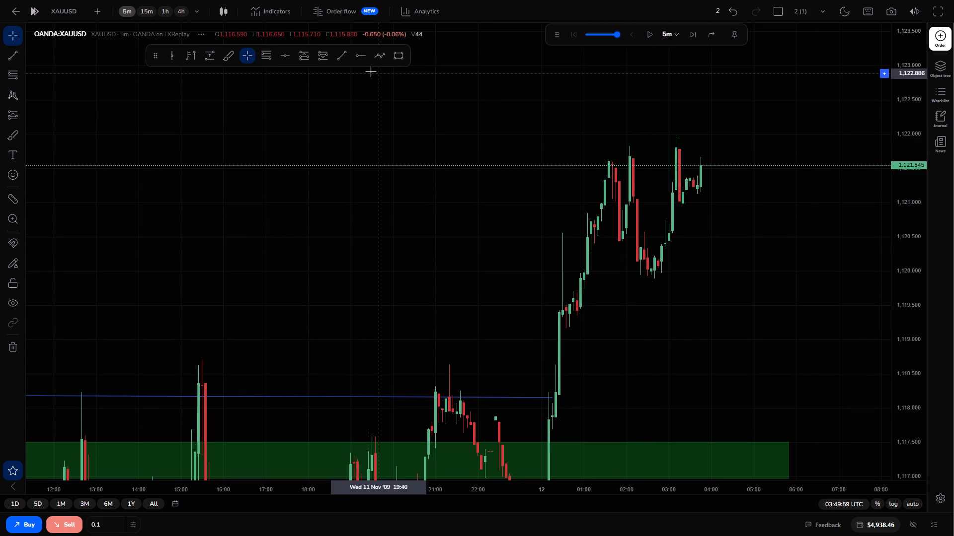
{"action": "left_click", "coordinate": [390, 54]}
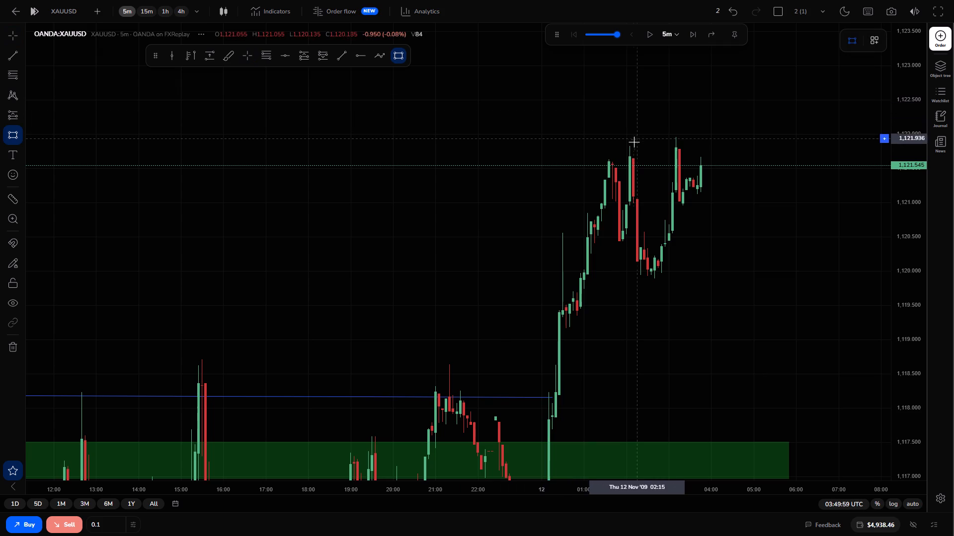
{"action": "left_click_drag", "start_coordinate": [614, 134], "coordinate": [720, 162]}
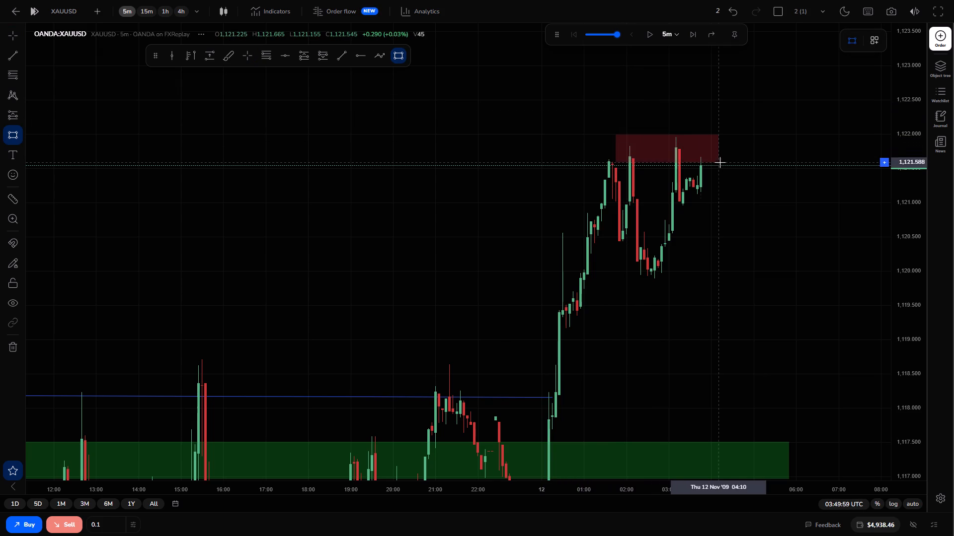
{"action": "left_click", "coordinate": [835, 149]}
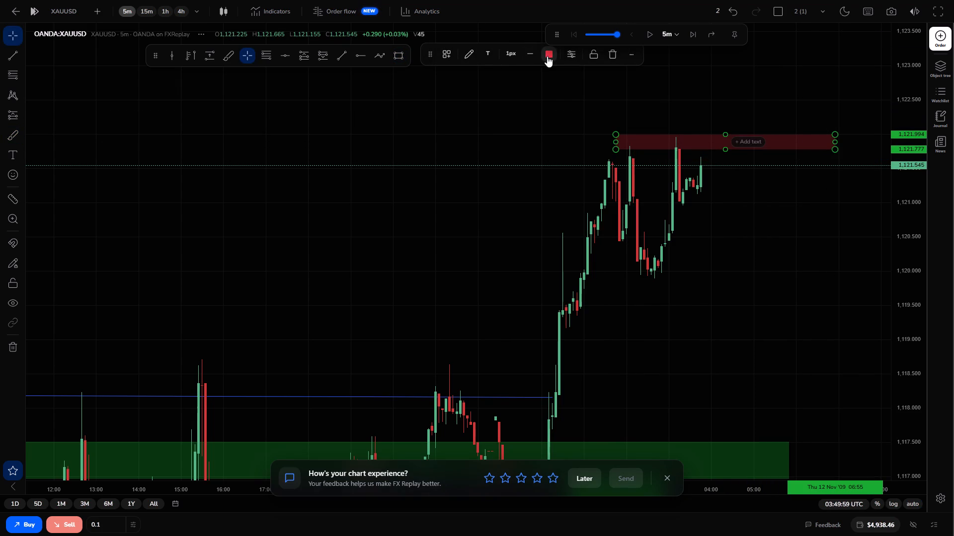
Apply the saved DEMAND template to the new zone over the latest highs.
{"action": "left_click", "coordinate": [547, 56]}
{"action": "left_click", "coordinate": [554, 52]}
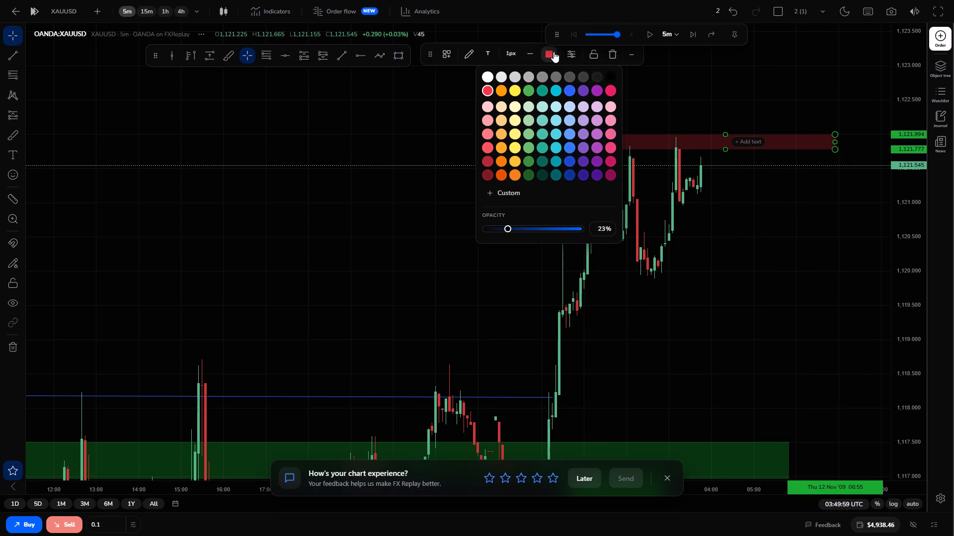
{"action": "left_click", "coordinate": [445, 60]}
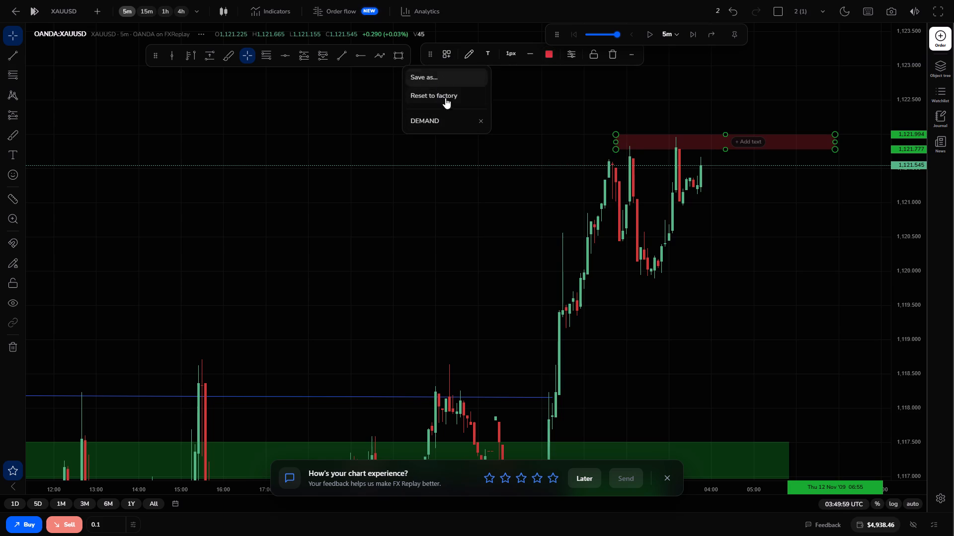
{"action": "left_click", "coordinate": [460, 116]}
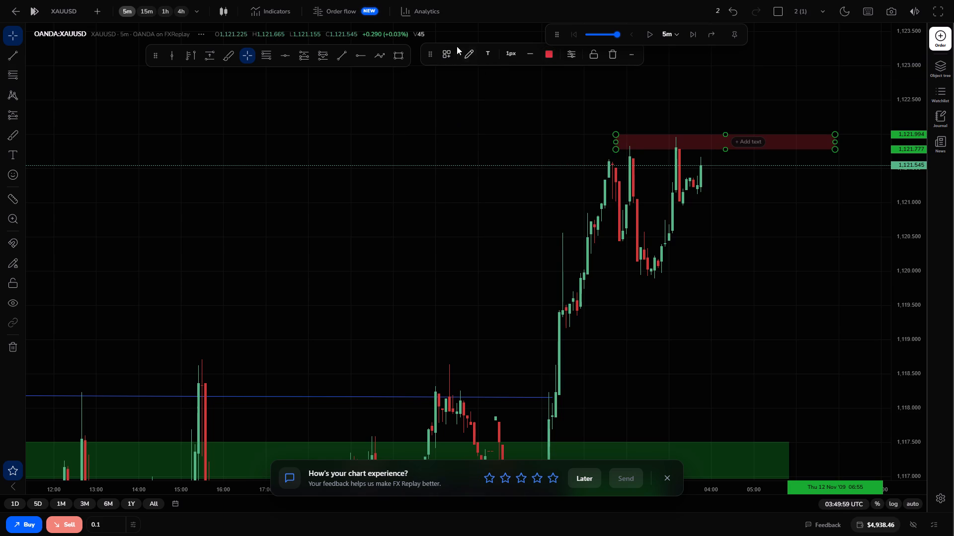
Reset the style of the zone over the latest highs to factory defaults.
{"action": "left_click", "coordinate": [442, 55]}
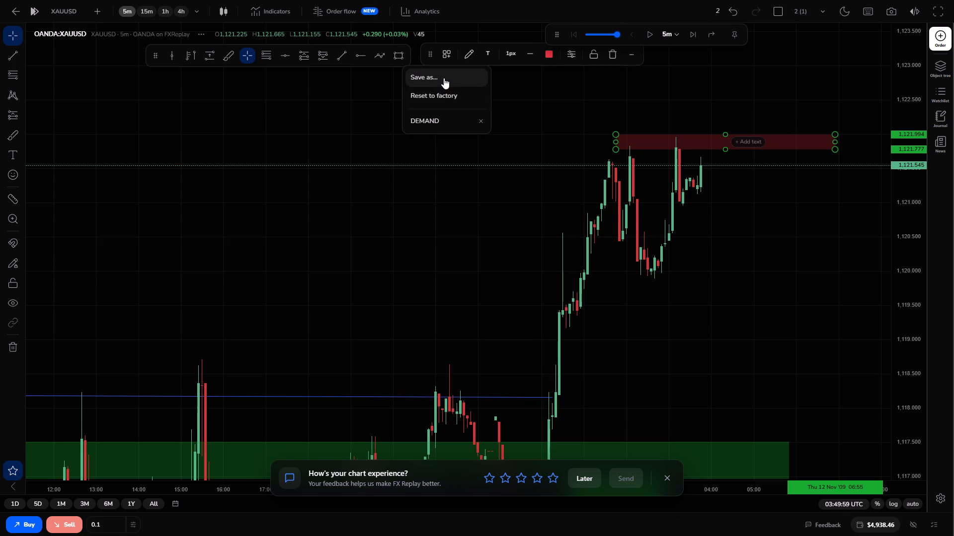
{"action": "left_click", "coordinate": [446, 93]}
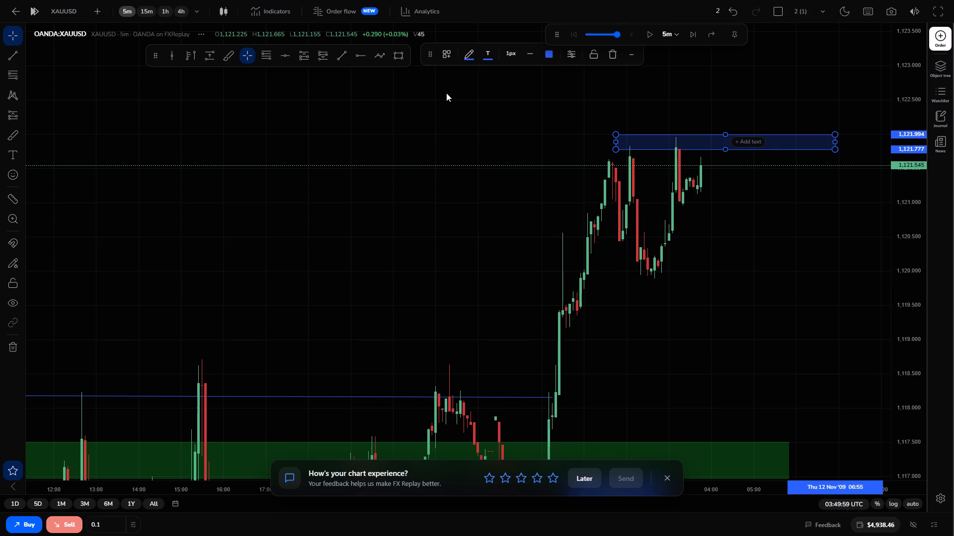
Reapply the saved DEMAND template to the zone over the latest highs near 1,121.99.
{"action": "left_click", "coordinate": [550, 55]}
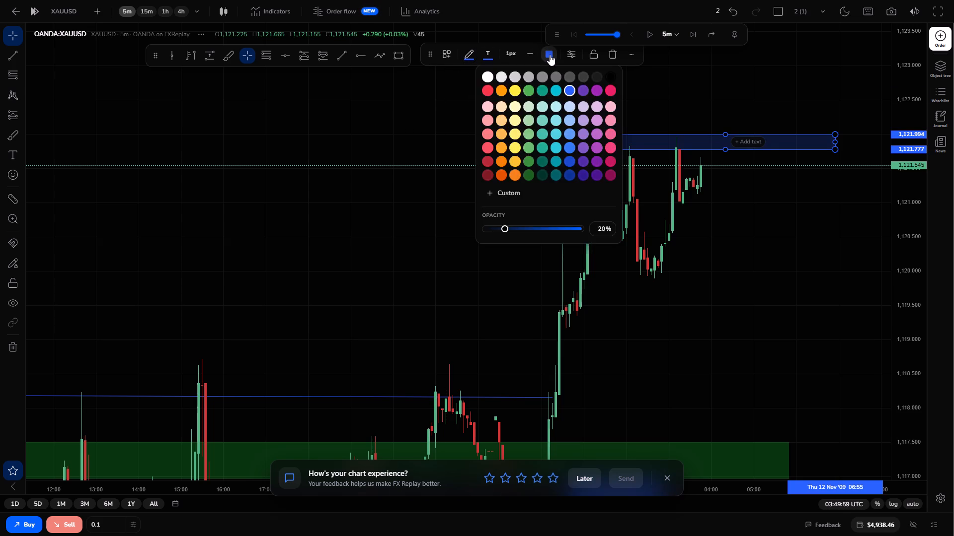
{"action": "left_click", "coordinate": [550, 55]}
{"action": "left_click", "coordinate": [443, 60]}
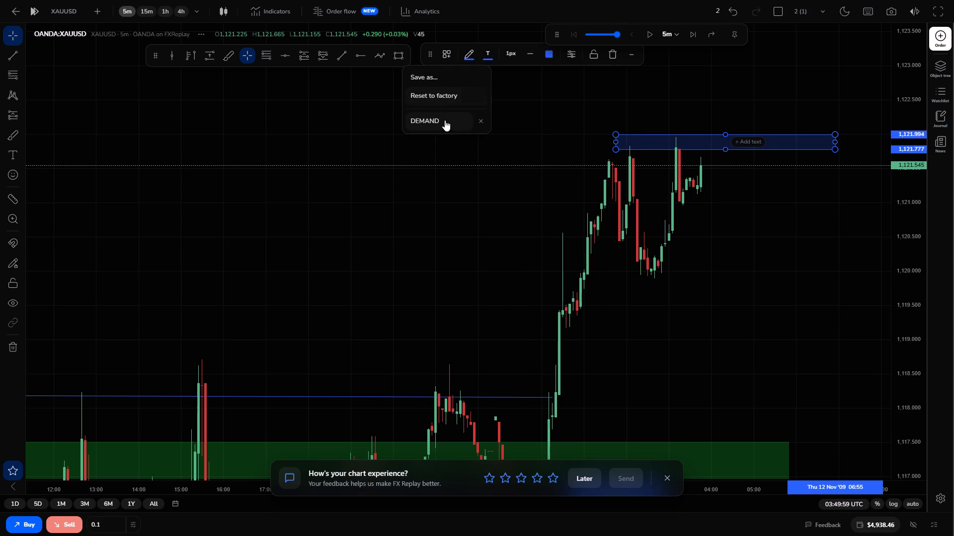
{"action": "left_click", "coordinate": [445, 122]}
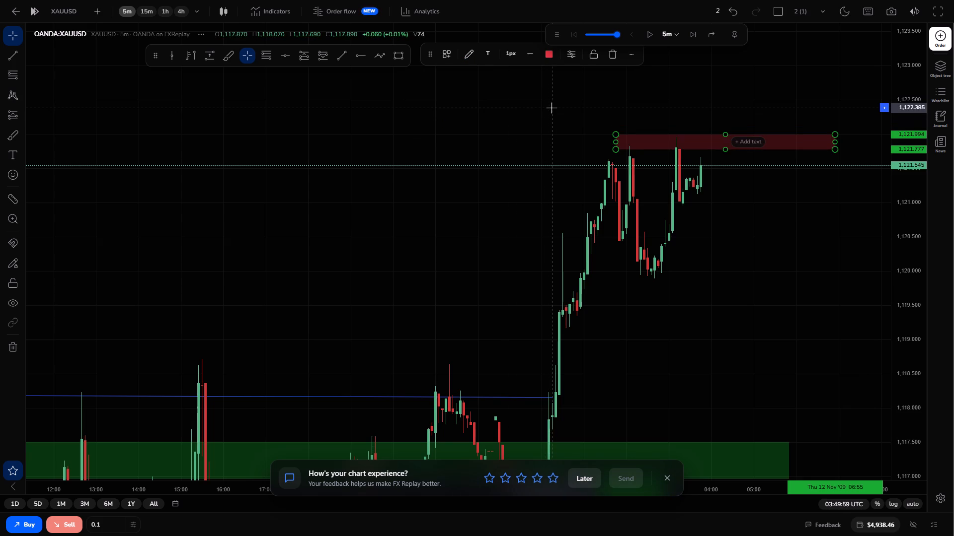
Set the fill colour of the zone over the latest highs to green.
{"action": "left_click_drag", "start_coordinate": [552, 108], "coordinate": [596, 159]}
{"action": "left_click_drag", "start_coordinate": [628, 173], "coordinate": [500, 119]}
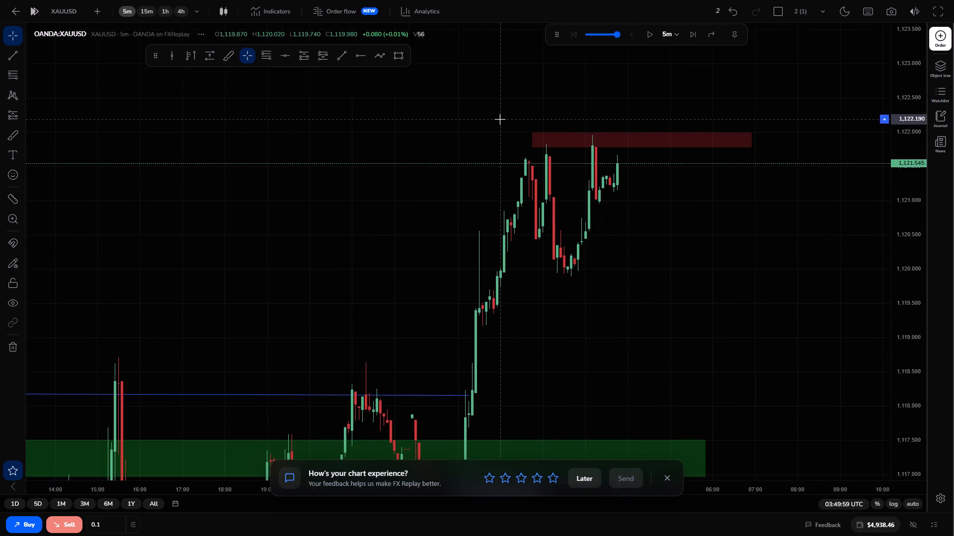
{"action": "left_click", "coordinate": [562, 145]}
{"action": "left_click", "coordinate": [547, 54]}
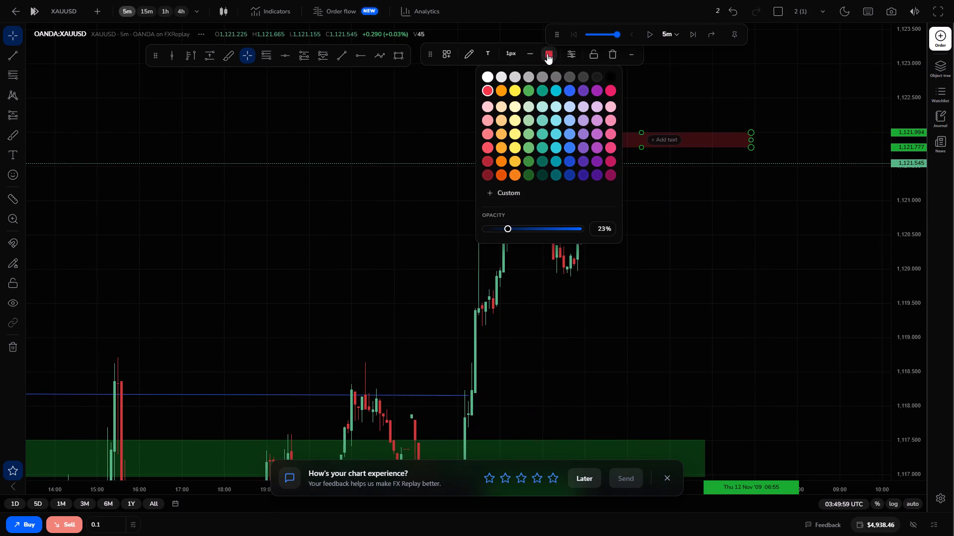
{"action": "left_click", "coordinate": [529, 89]}
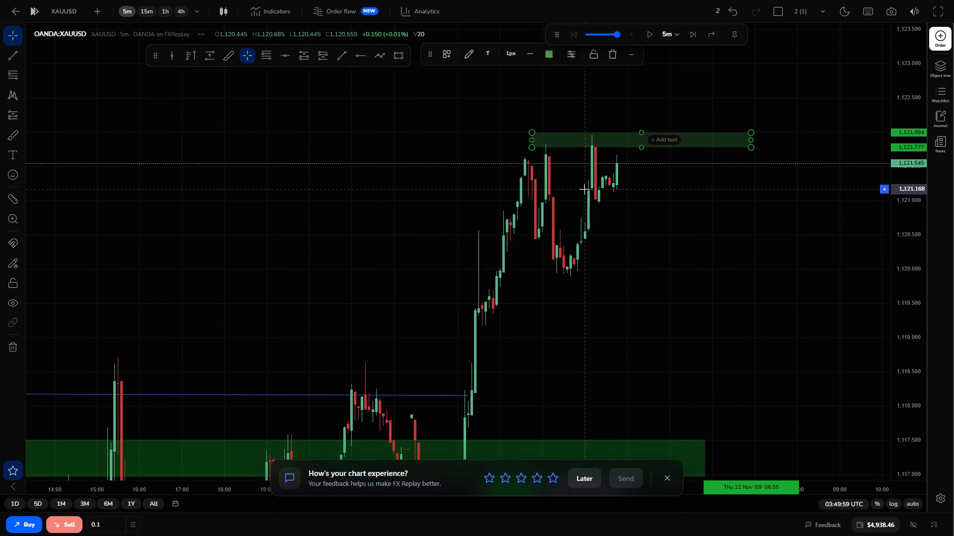
{"action": "left_click", "coordinate": [584, 189]}
Advance the 5-minute replay candle by candle to about 04:50 on 12 Nov.
{"action": "left_click_drag", "start_coordinate": [567, 186], "coordinate": [531, 144]}
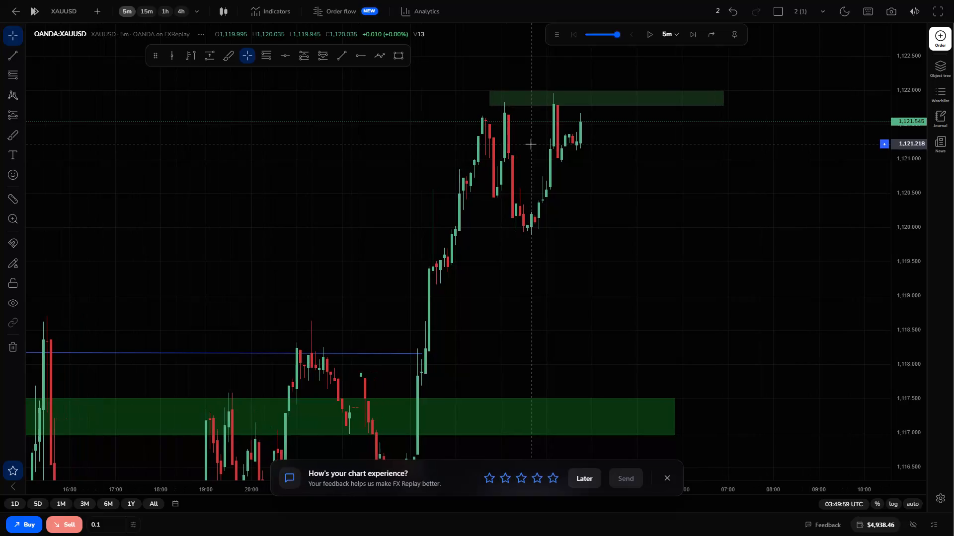
{"action": "left_click_drag", "start_coordinate": [902, 155], "coordinate": [902, 156]}
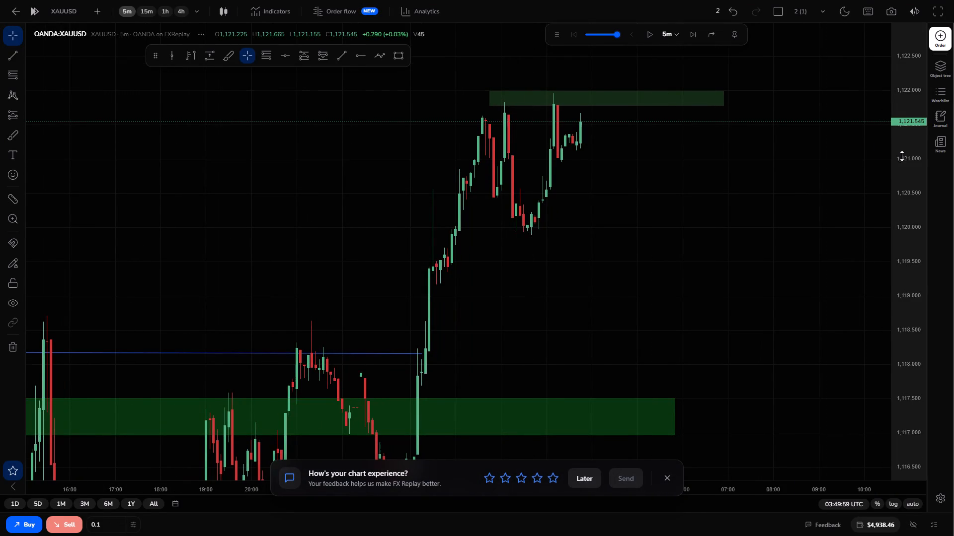
{"action": "left_click_drag", "start_coordinate": [902, 156], "coordinate": [886, 196]}
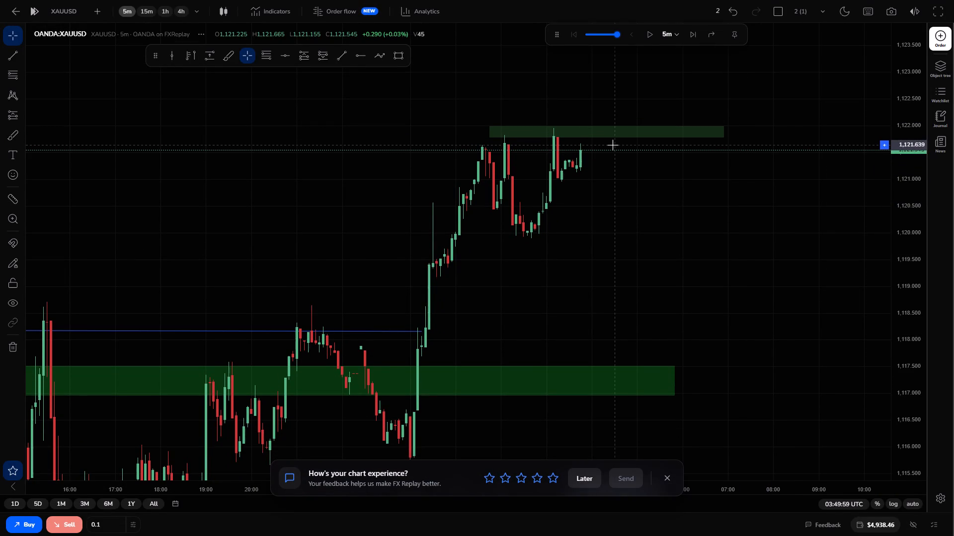
{"action": "triple_click", "coordinate": [694, 32]}
{"action": "triple_click", "coordinate": [694, 32]}
{"action": "triple_click", "coordinate": [694, 32]}
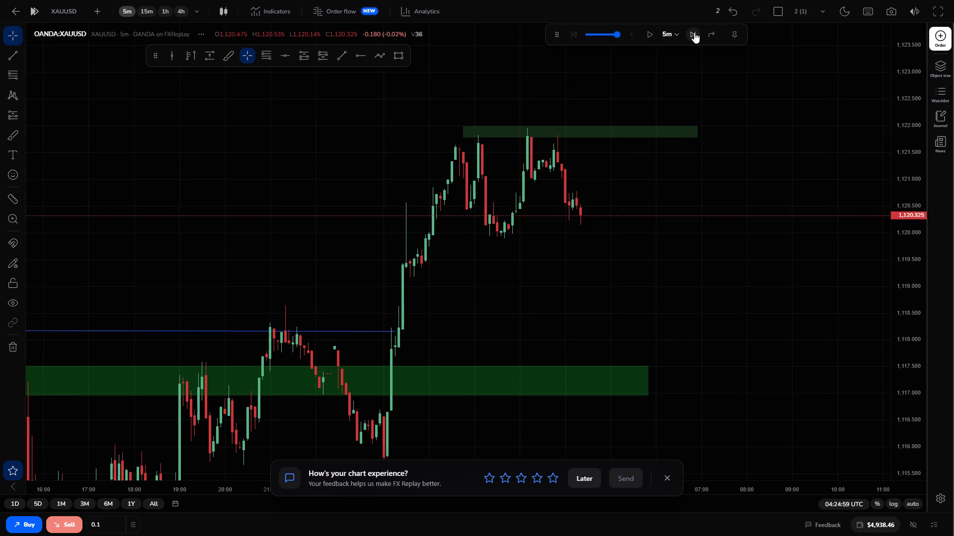
{"action": "triple_click", "coordinate": [694, 32]}
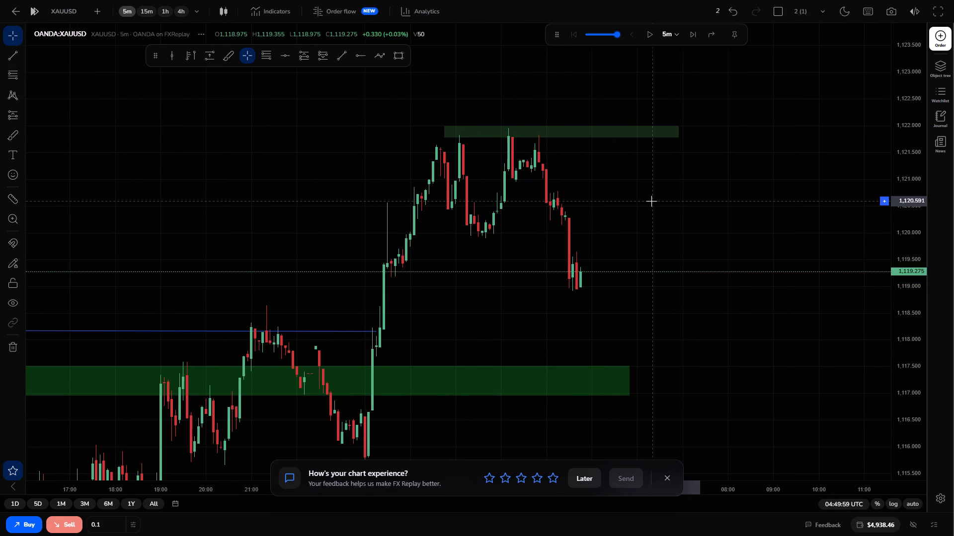
Continue advancing the 5-minute replay to about 07:05 on 12 Nov, past the spike above the green highs zone.
{"action": "left_click_drag", "start_coordinate": [569, 314], "coordinate": [652, 270]}
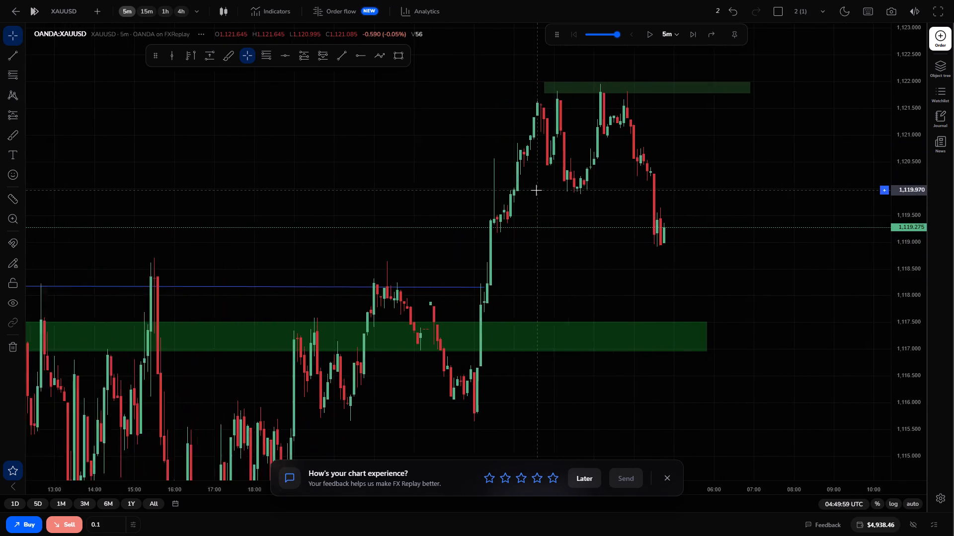
{"action": "left_click", "coordinate": [694, 40]}
{"action": "left_click", "coordinate": [694, 40]}
{"action": "triple_click", "coordinate": [694, 40]}
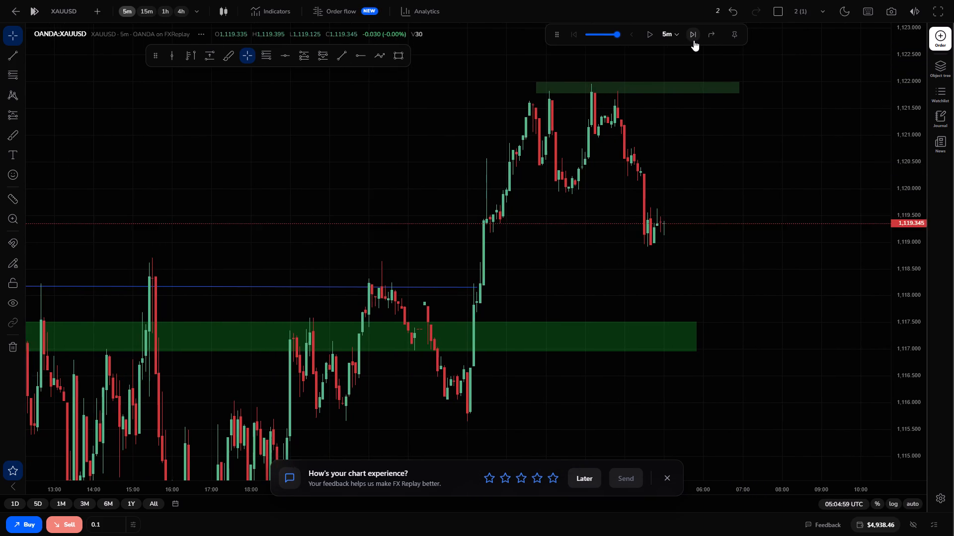
{"action": "triple_click", "coordinate": [694, 40]}
{"action": "triple_click", "coordinate": [694, 40]}
{"action": "triple_click", "coordinate": [694, 40]}
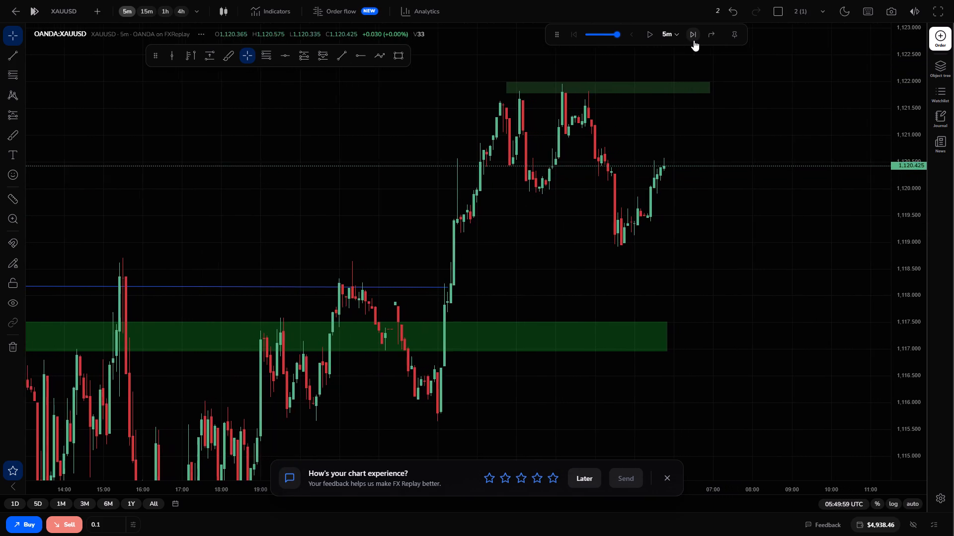
{"action": "triple_click", "coordinate": [694, 40]}
{"action": "triple_click", "coordinate": [694, 40]}
{"action": "triple_click", "coordinate": [694, 40]}
{"action": "triple_click", "coordinate": [694, 40]}
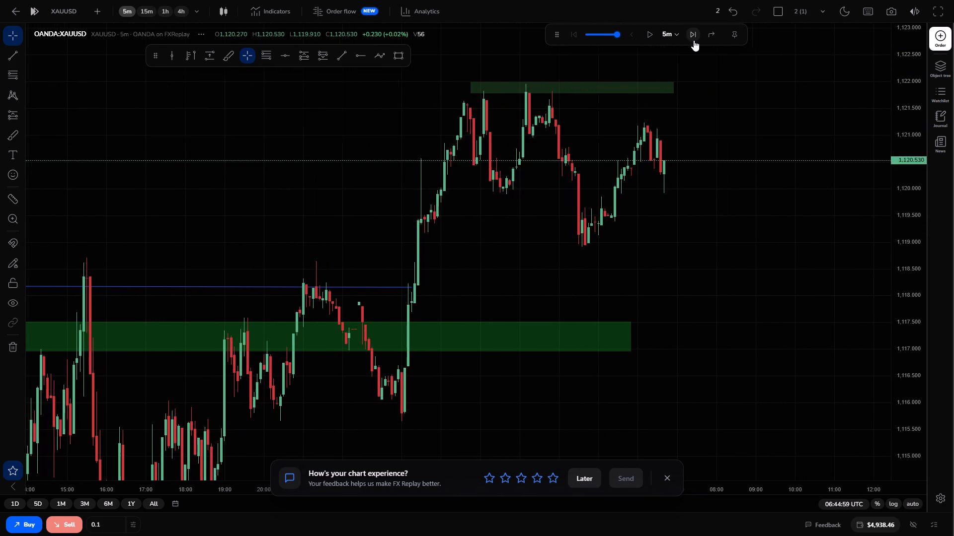
{"action": "left_click", "coordinate": [694, 40]}
Examine the price structure between the breakout, the low near 1,118.96 and the latest spike above the green highs zone.
{"action": "left_click_drag", "start_coordinate": [616, 147], "coordinate": [695, 197]}
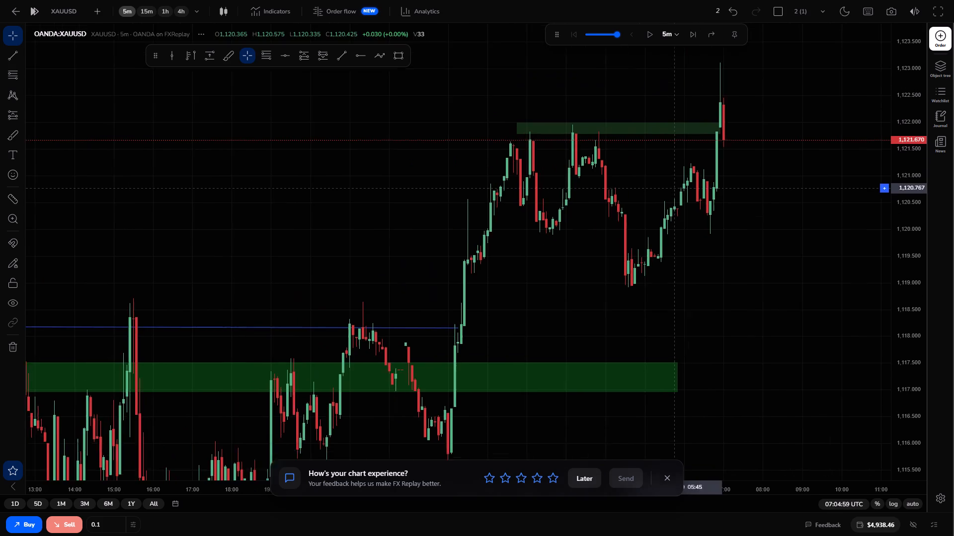
{"action": "left_click_drag", "start_coordinate": [695, 197], "coordinate": [703, 199]}
{"action": "left_click_drag", "start_coordinate": [927, 254], "coordinate": [912, 255]}
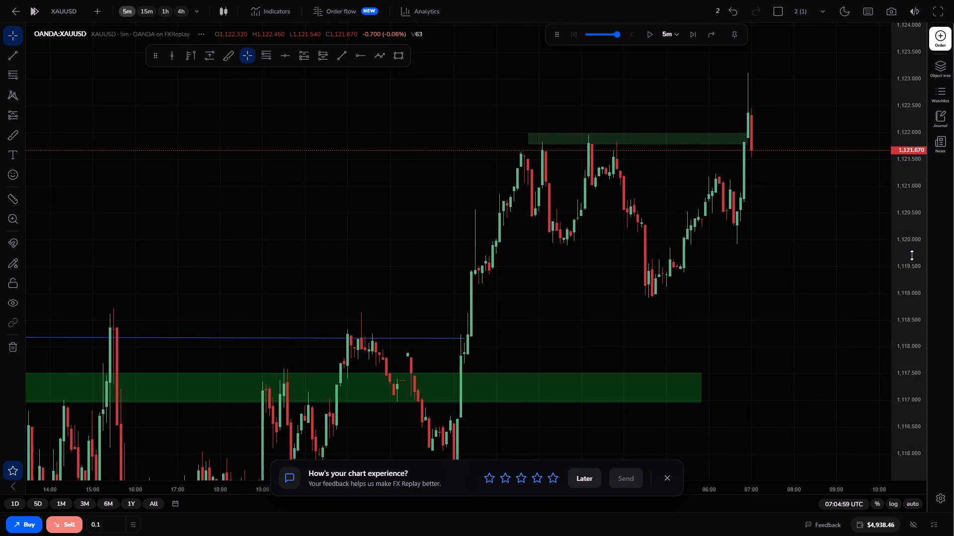
{"action": "left_click_drag", "start_coordinate": [912, 255], "coordinate": [912, 256]}
{"action": "left_click_drag", "start_coordinate": [912, 256], "coordinate": [891, 250]}
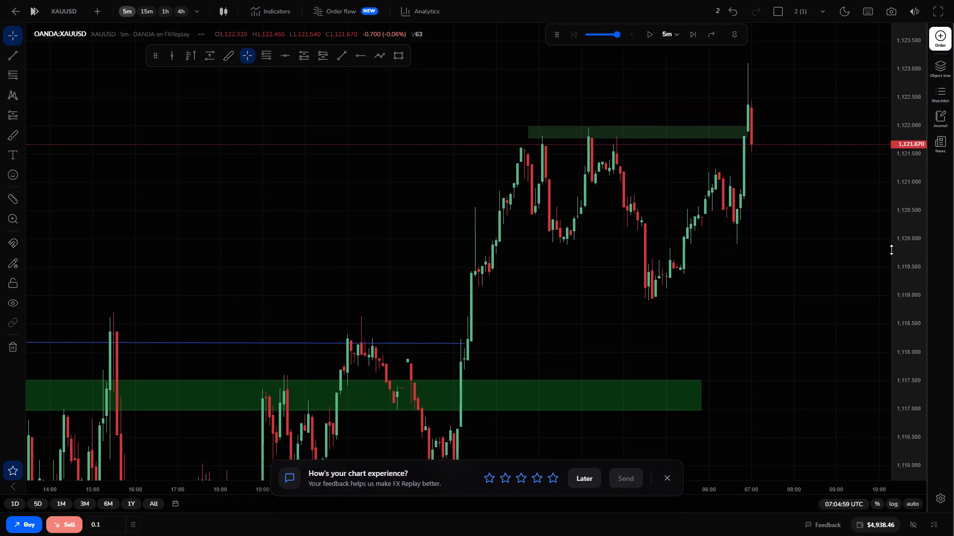
{"action": "left_click_drag", "start_coordinate": [555, 231], "coordinate": [626, 265]}
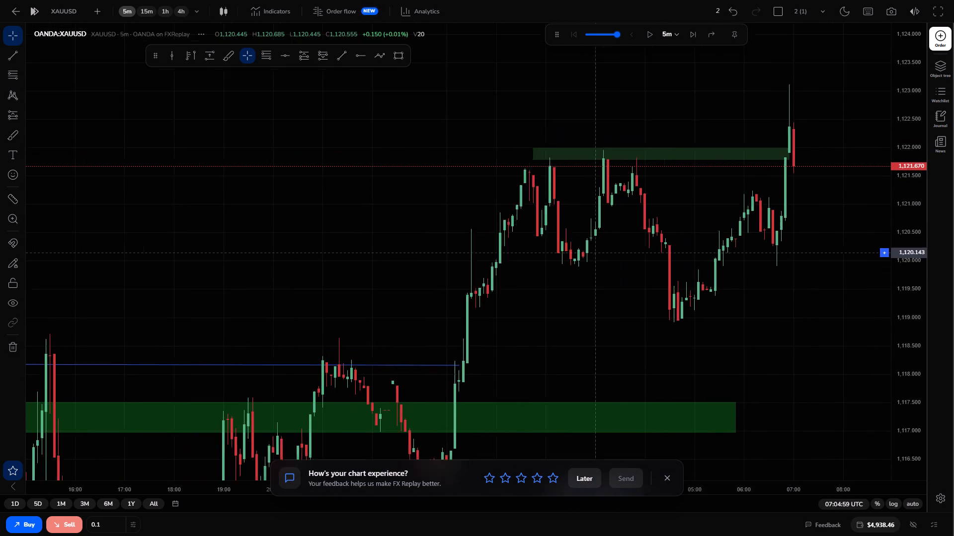
{"action": "left_click_drag", "start_coordinate": [626, 265], "coordinate": [631, 267]}
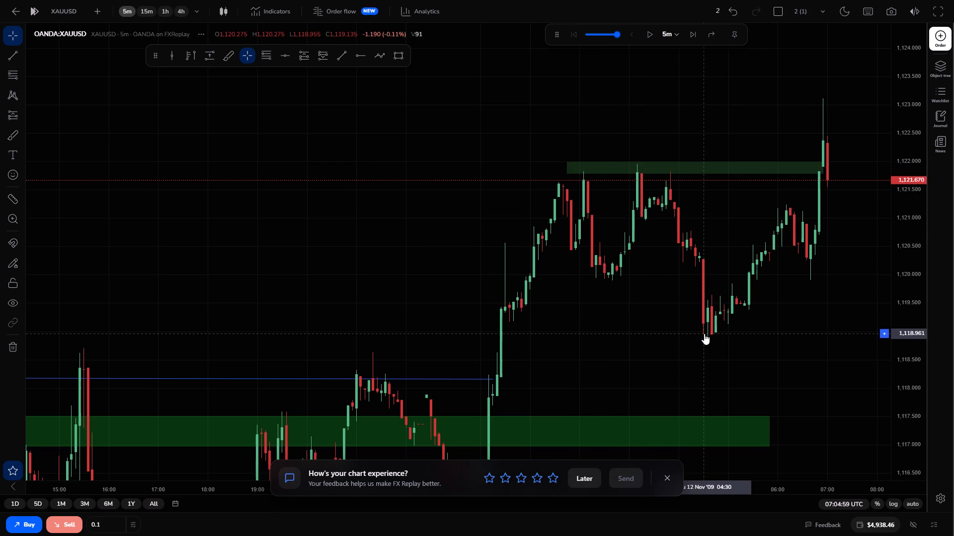
{"action": "left_click_drag", "start_coordinate": [705, 333], "coordinate": [600, 290]}
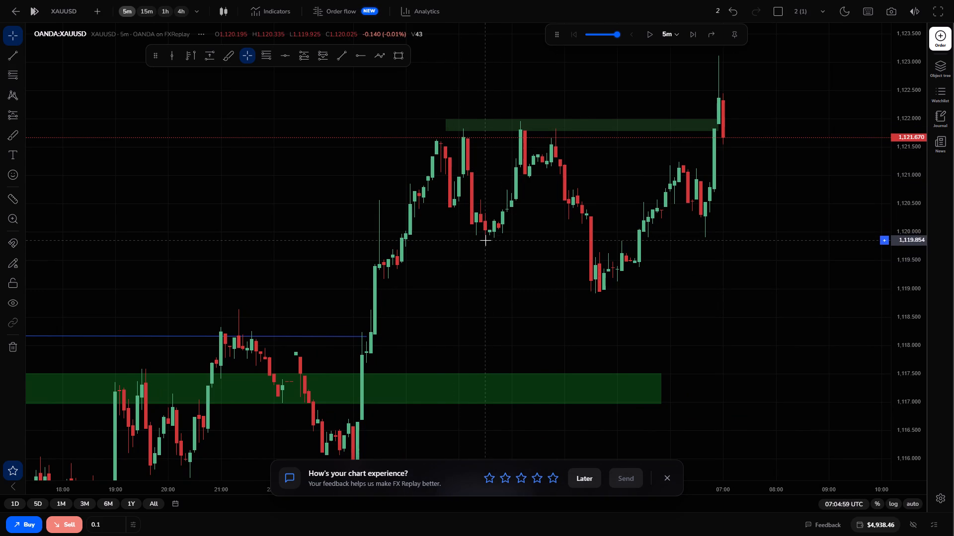
{"action": "left_click_drag", "start_coordinate": [508, 264], "coordinate": [602, 272]}
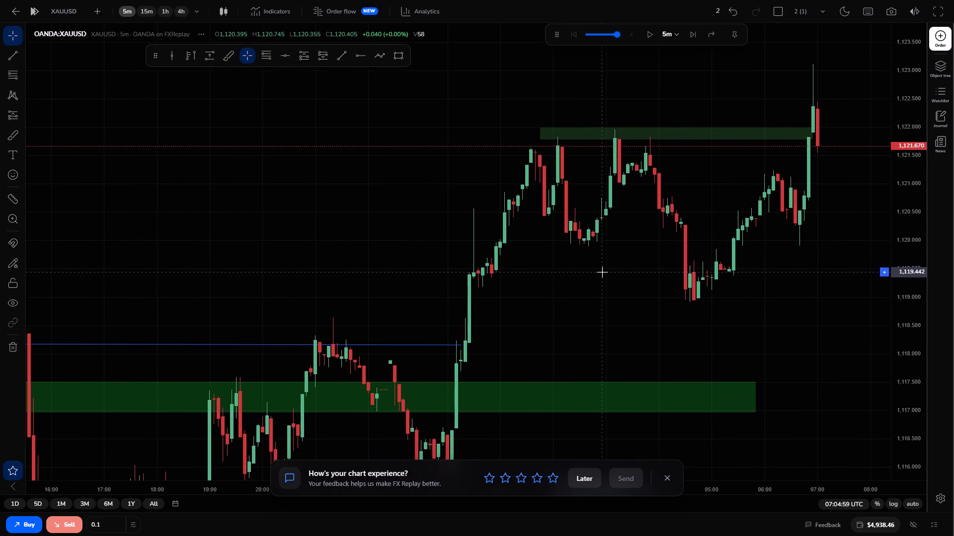
{"action": "left_click_drag", "start_coordinate": [795, 279], "coordinate": [660, 198]}
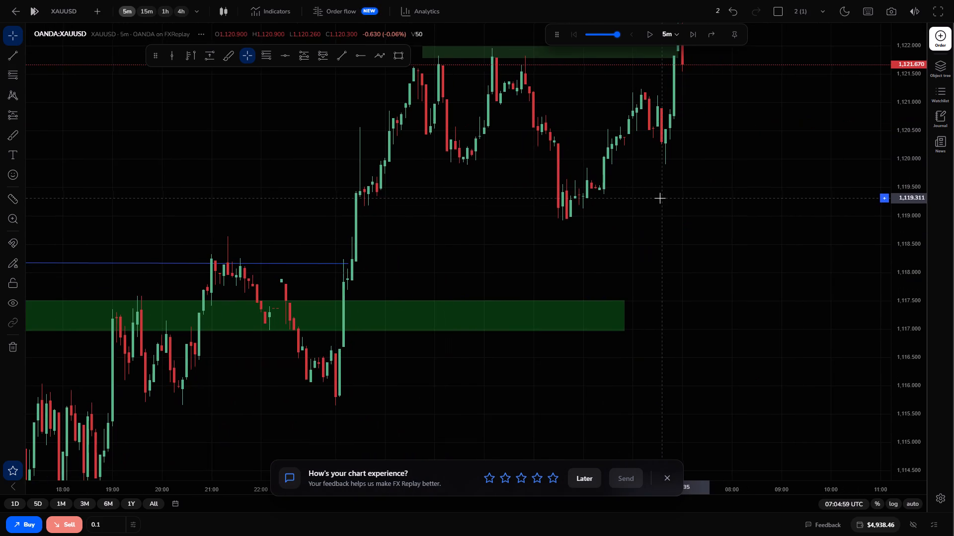
{"action": "left_click_drag", "start_coordinate": [900, 178], "coordinate": [881, 225]}
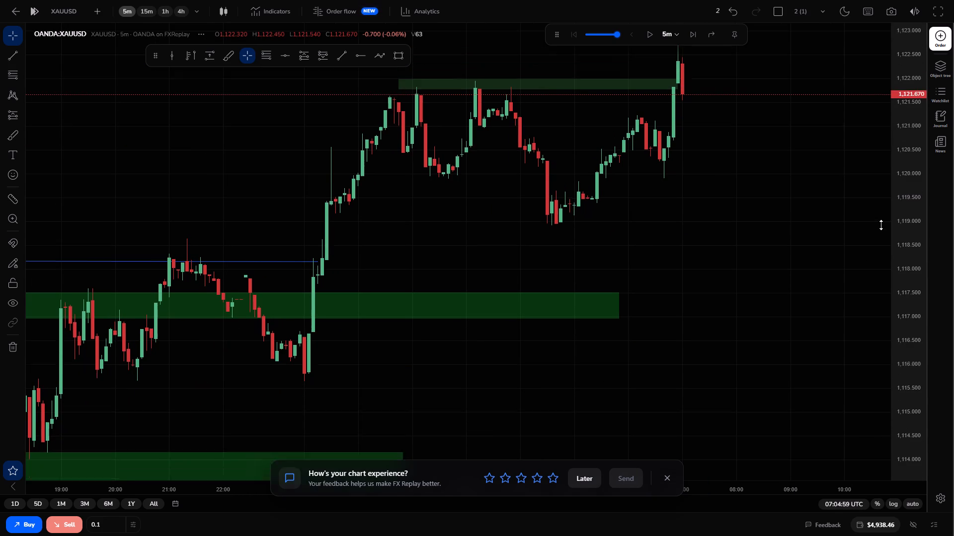
{"action": "left_click_drag", "start_coordinate": [881, 225], "coordinate": [880, 226]}
Open a 0.1-lot market sell on XAUUSD with take profit at 1,118.882 and stop loss at 1,123.312.
{"action": "left_click", "coordinate": [63, 519]}
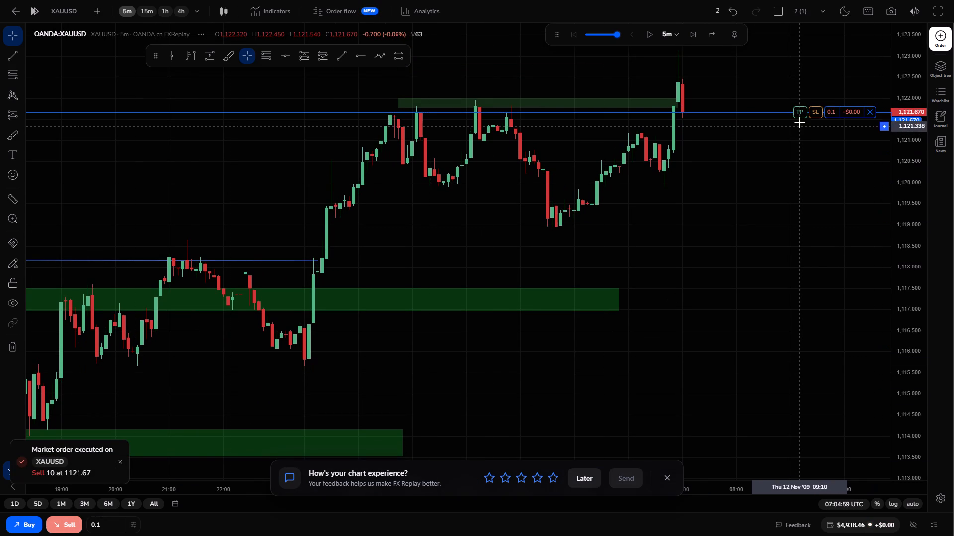
{"action": "left_click_drag", "start_coordinate": [800, 116], "coordinate": [803, 230]}
{"action": "left_click_drag", "start_coordinate": [809, 155], "coordinate": [811, 216]}
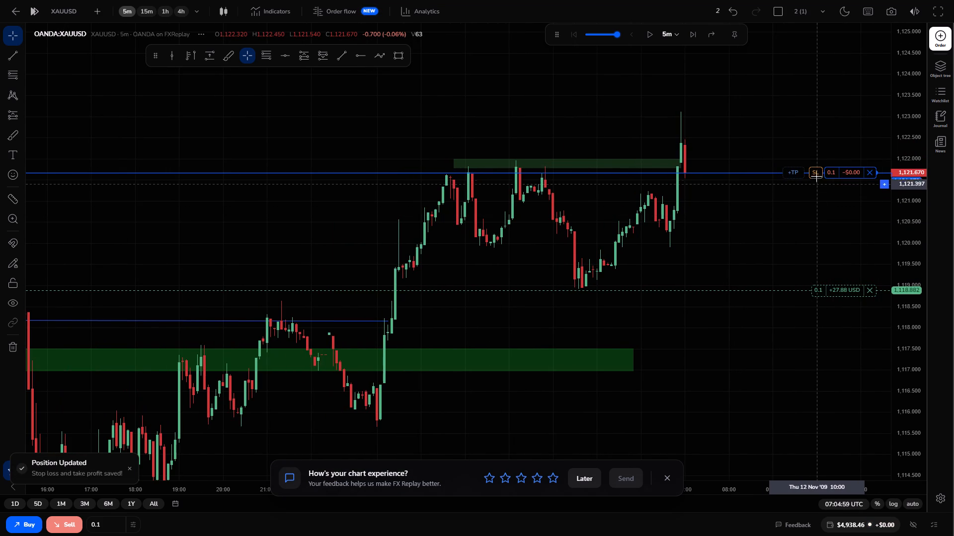
{"action": "left_click_drag", "start_coordinate": [816, 173], "coordinate": [812, 103]}
Advance the 5-minute replay with the short position open to about 07:40.
{"action": "left_click", "coordinate": [690, 34]}
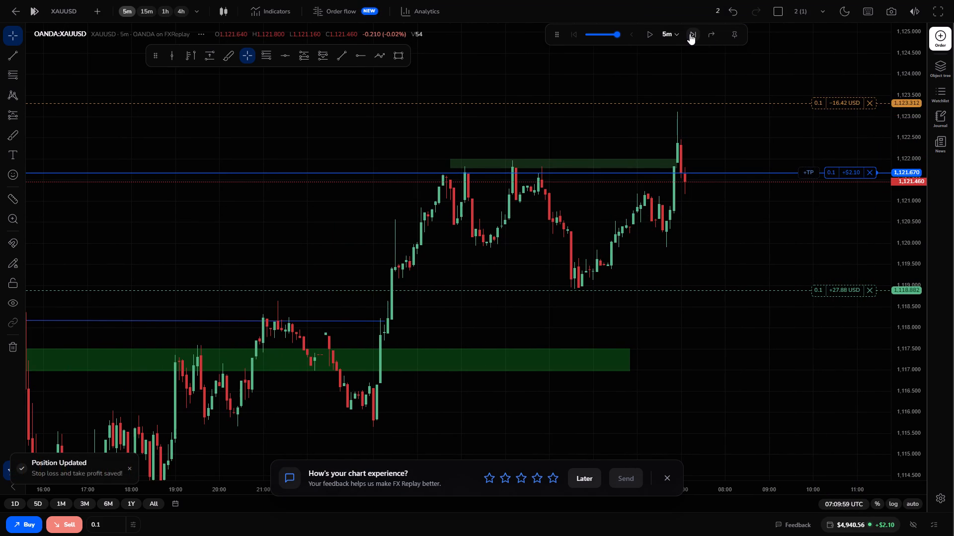
{"action": "double_click", "coordinate": [690, 34]}
{"action": "double_click", "coordinate": [690, 34]}
{"action": "double_click", "coordinate": [690, 34]}
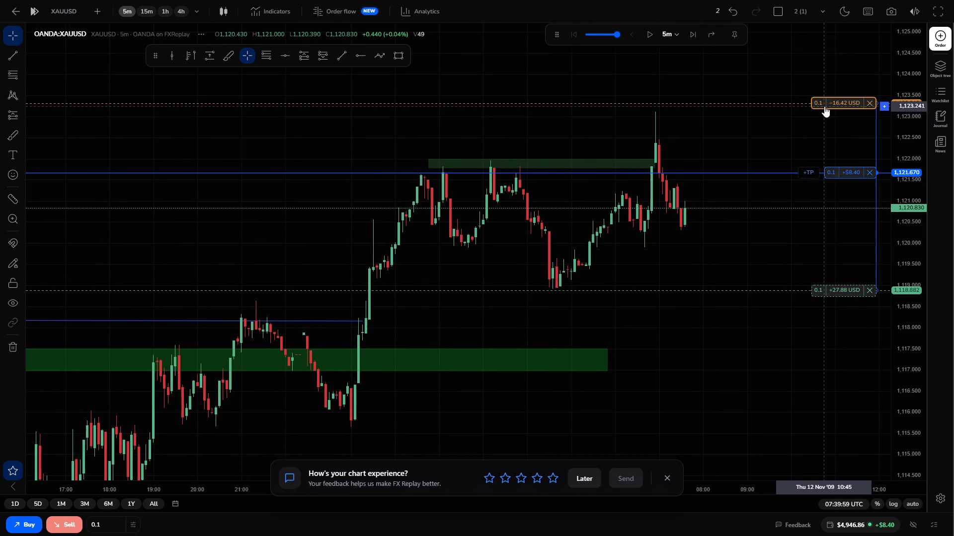
Move the short position's stop loss below entry to 1,121.350 to lock in profit.
{"action": "left_click_drag", "start_coordinate": [824, 106], "coordinate": [811, 189]}
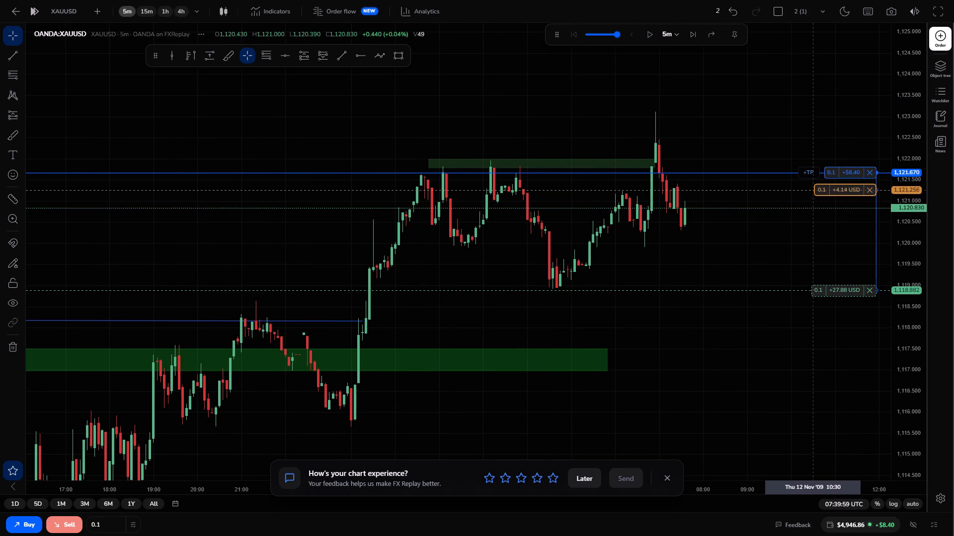
{"action": "left_click_drag", "start_coordinate": [811, 189], "coordinate": [810, 186]}
{"action": "left_click", "coordinate": [810, 186]}
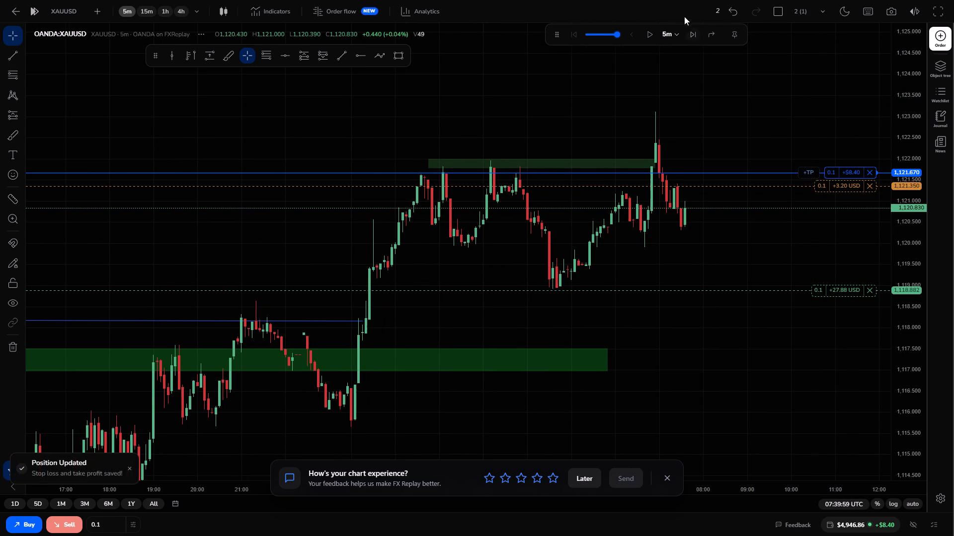
Play the replay through the fall to the take-profit level and pause at about 08:30 on 12 Nov.
{"action": "left_click", "coordinate": [649, 30]}
{"action": "left_click", "coordinate": [649, 30]}
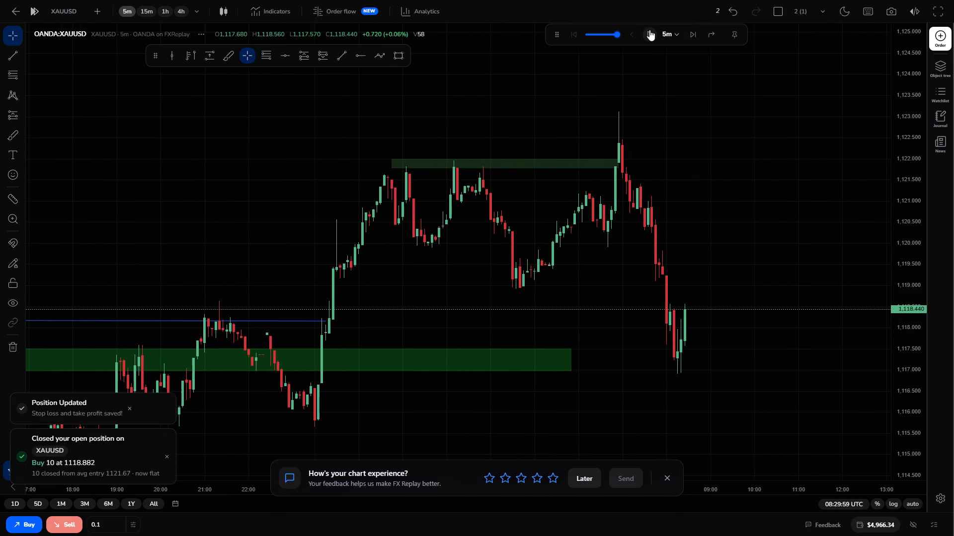
{"action": "left_click_drag", "start_coordinate": [681, 224], "coordinate": [753, 186]}
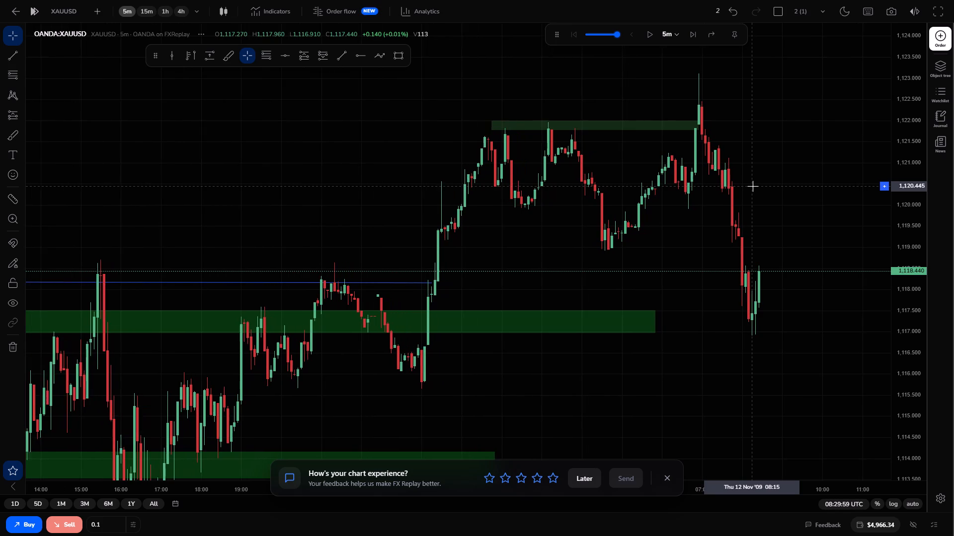
Submit a five-star rating for the chart experience and dismiss the Discord invitation.
{"action": "left_click", "coordinate": [550, 476]}
{"action": "left_click", "coordinate": [550, 477]}
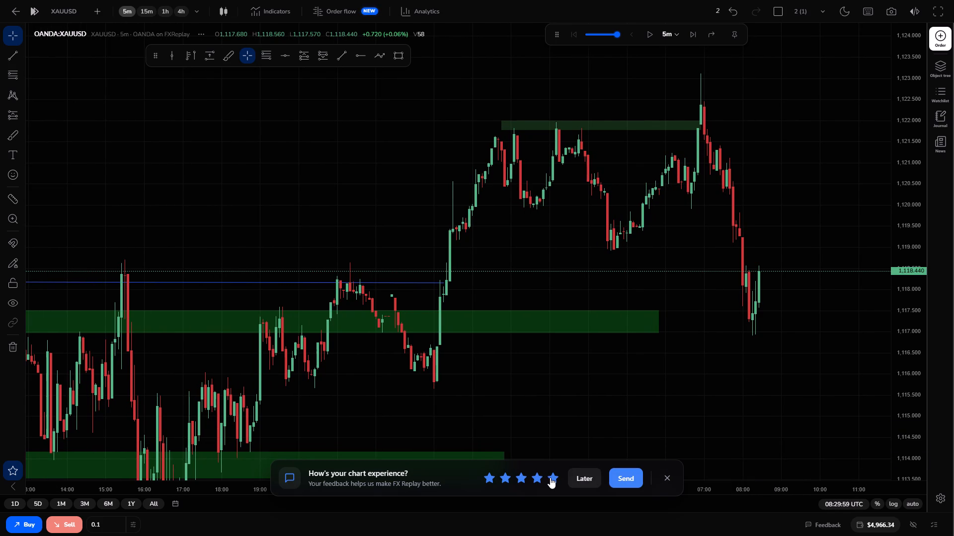
{"action": "left_click", "coordinate": [619, 477]}
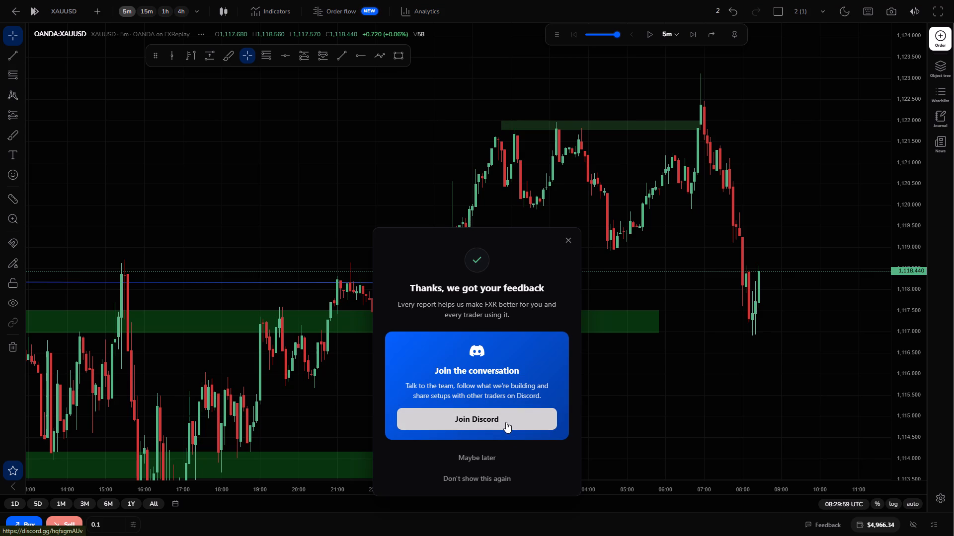
{"action": "left_click", "coordinate": [562, 242]}
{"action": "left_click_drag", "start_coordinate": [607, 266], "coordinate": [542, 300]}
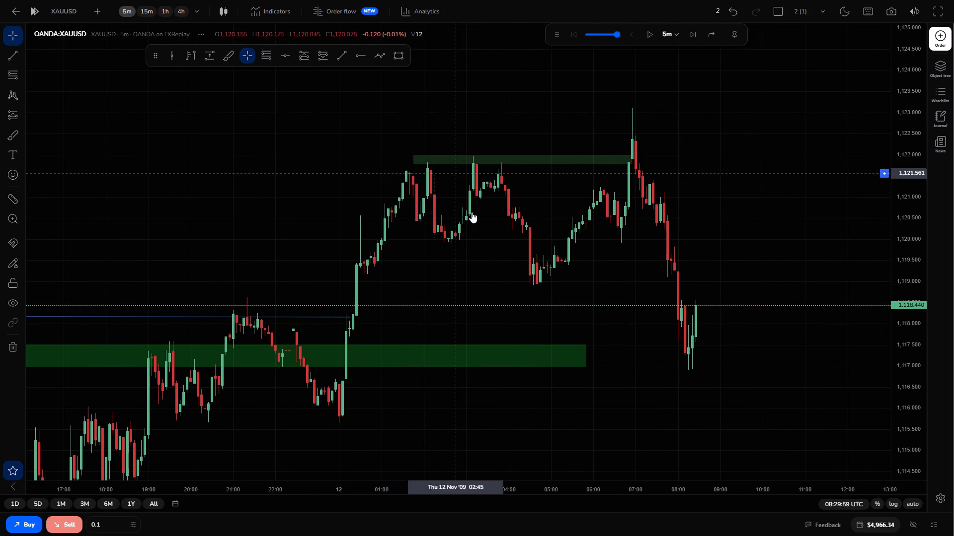
Open a 0.1-lot market buy on XAUUSD at 1,118.440 after reviewing the pullback into the green zone.
{"action": "left_click_drag", "start_coordinate": [543, 262], "coordinate": [596, 265]}
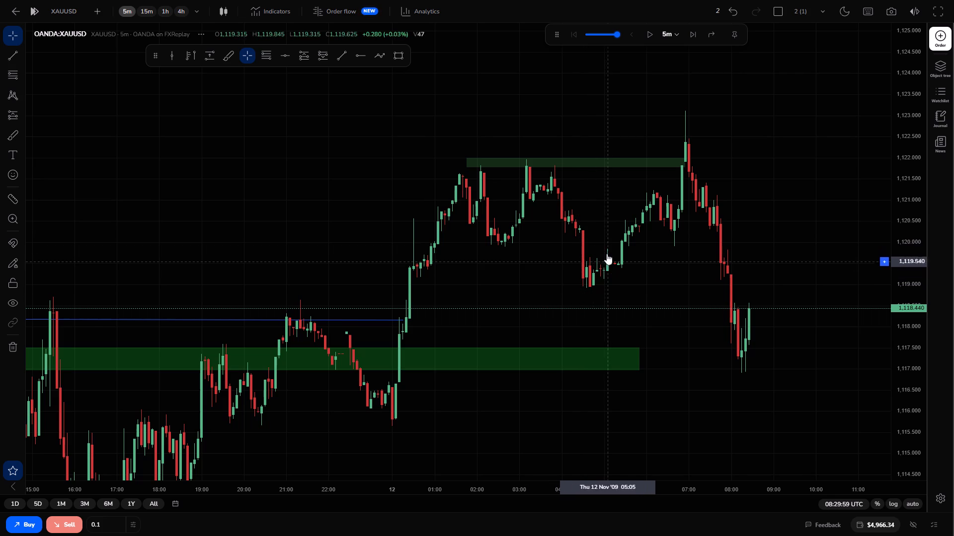
{"action": "left_click_drag", "start_coordinate": [508, 239], "coordinate": [508, 231]}
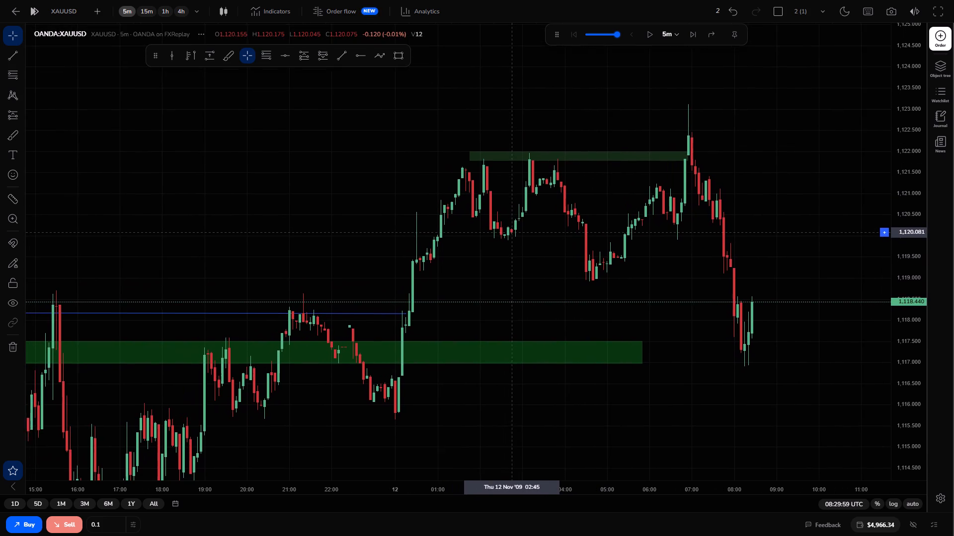
{"action": "left_click_drag", "start_coordinate": [508, 231], "coordinate": [503, 241]}
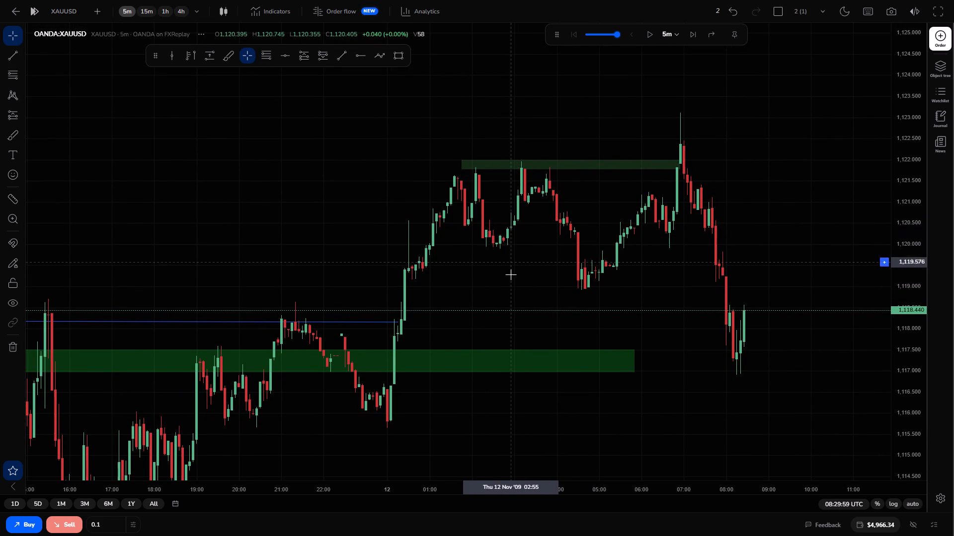
{"action": "left_click_drag", "start_coordinate": [511, 274], "coordinate": [598, 261]}
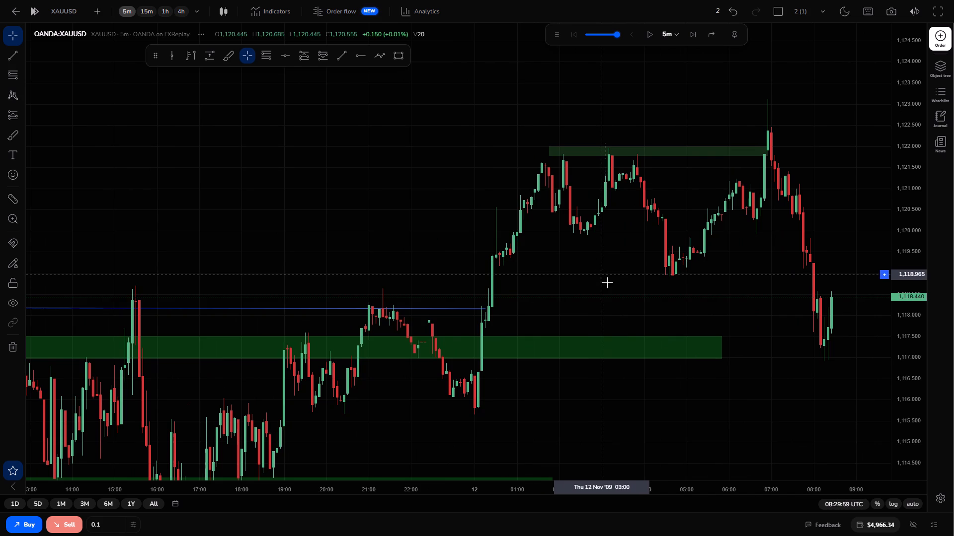
{"action": "left_click_drag", "start_coordinate": [637, 298], "coordinate": [563, 269]}
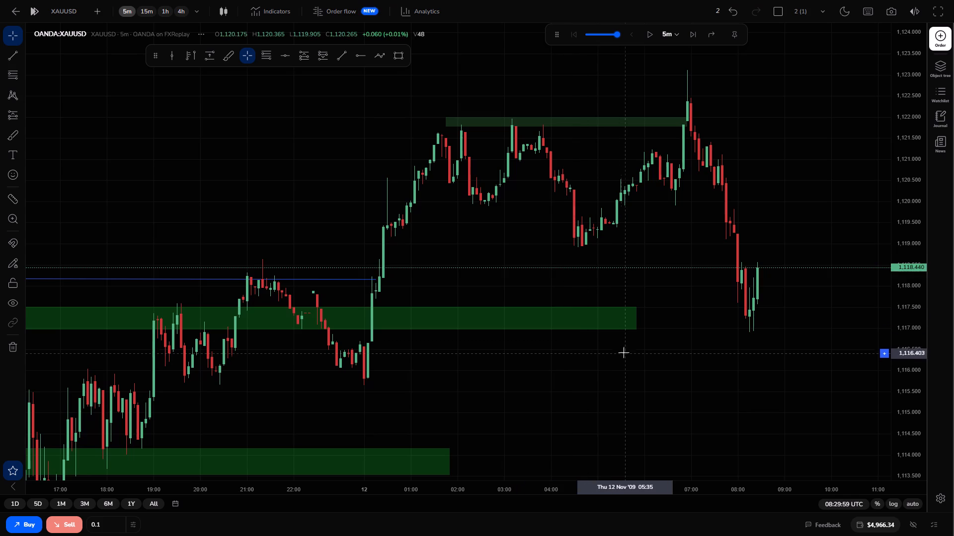
{"action": "left_click_drag", "start_coordinate": [725, 320], "coordinate": [639, 320]}
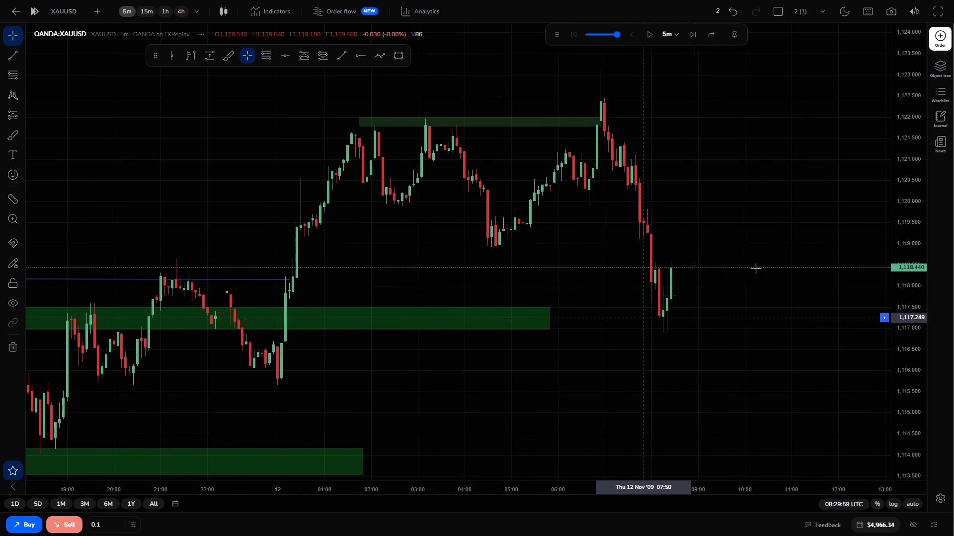
{"action": "left_click_drag", "start_coordinate": [901, 207], "coordinate": [884, 267]}
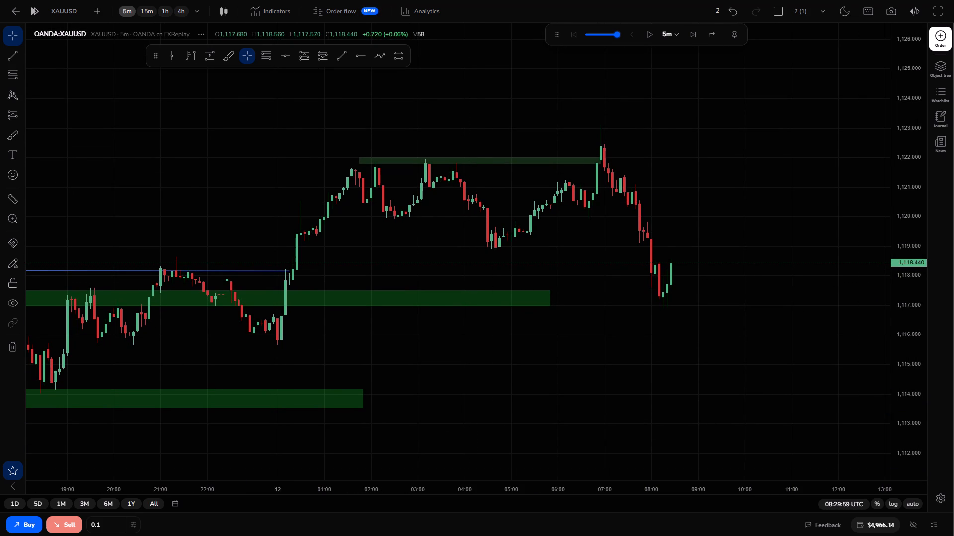
{"action": "left_click", "coordinate": [26, 521]}
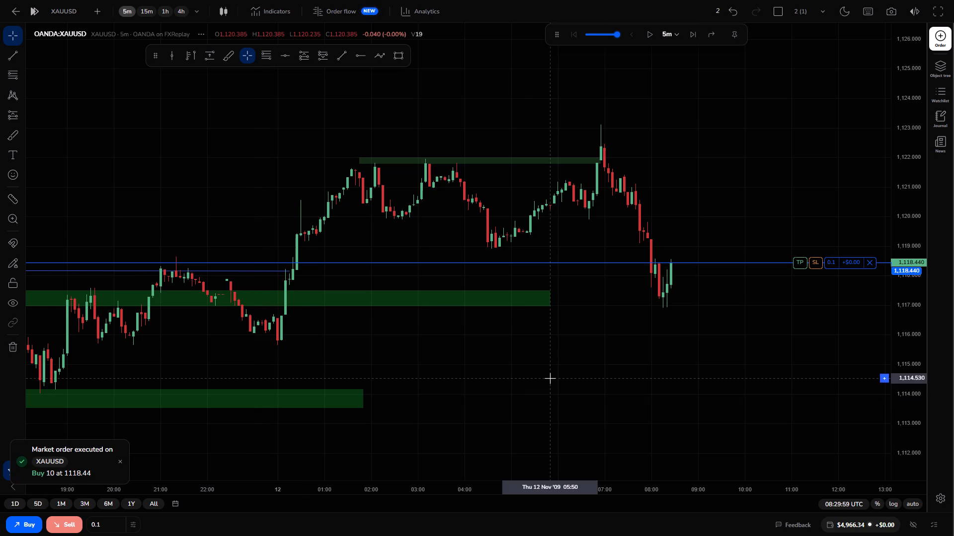
Set the long position's take profit at 1,121.801 and its stop loss below the recent low at 1,116.679.
{"action": "left_click_drag", "start_coordinate": [803, 259], "coordinate": [806, 163]}
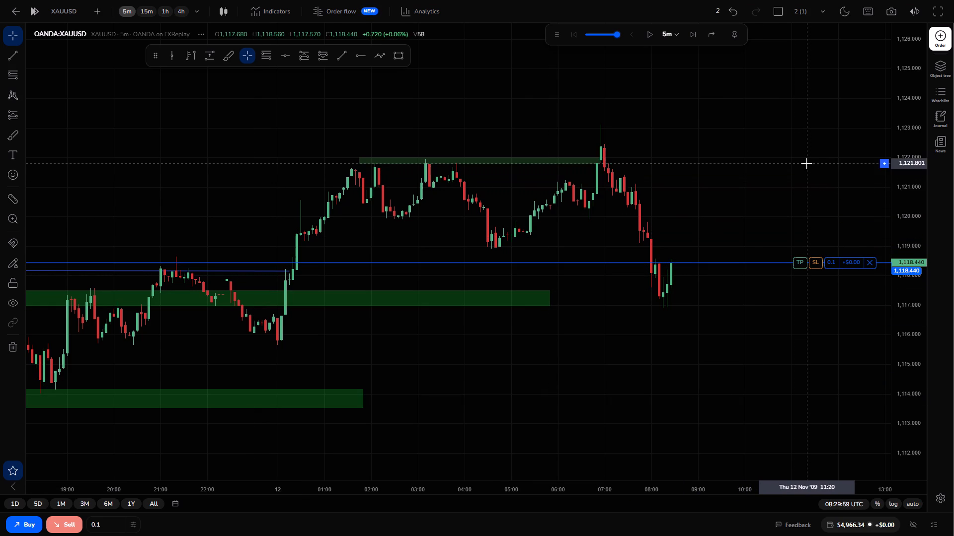
{"action": "left_click_drag", "start_coordinate": [819, 261], "coordinate": [815, 285]}
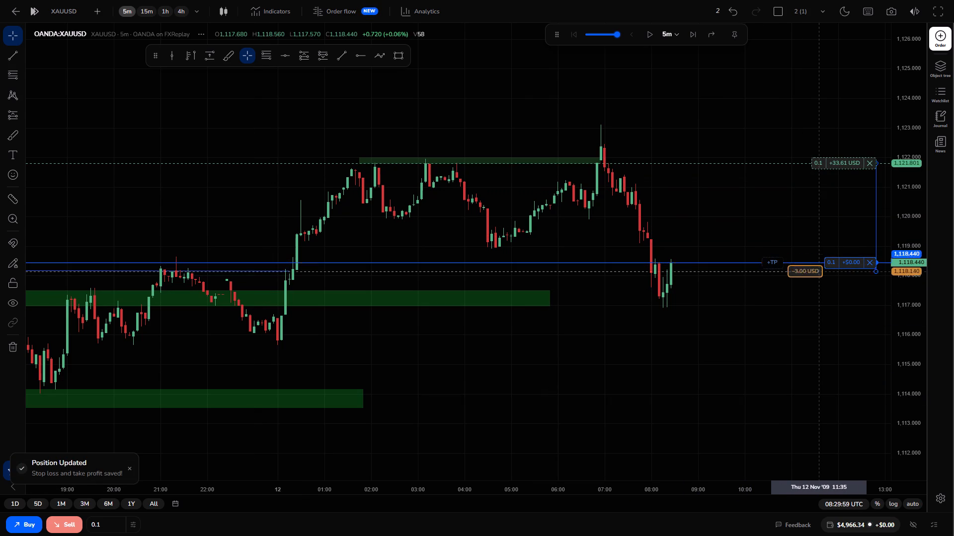
{"action": "left_click_drag", "start_coordinate": [815, 285], "coordinate": [811, 307]}
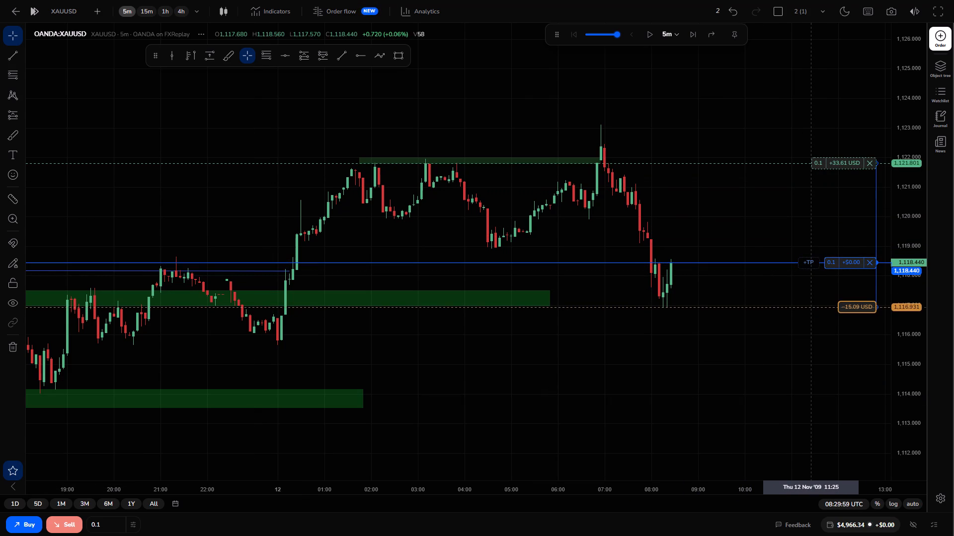
{"action": "left_click_drag", "start_coordinate": [811, 307], "coordinate": [812, 315]}
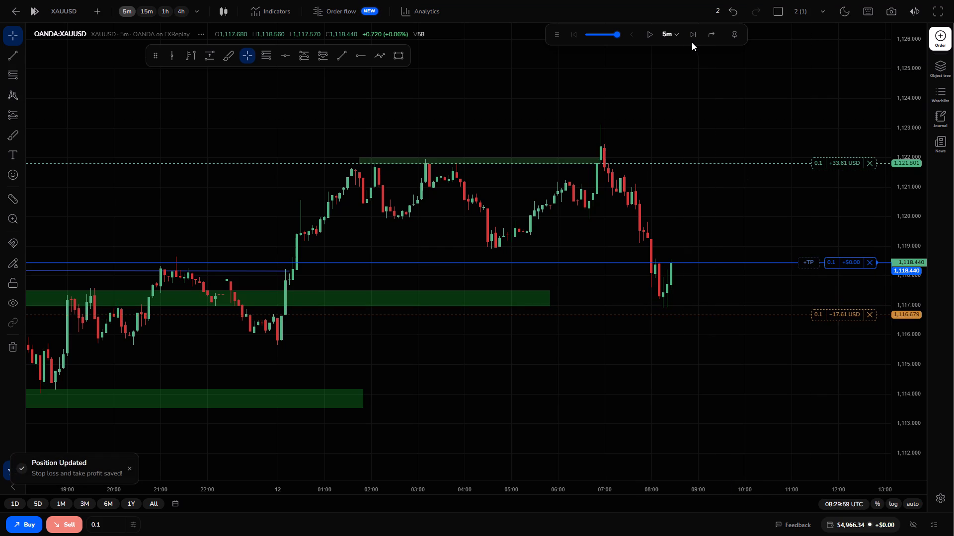
Advance the 5-minute replay candle by candle with the long position open to about 09:10 on 12 Nov.
{"action": "double_click", "coordinate": [690, 30]}
{"action": "triple_click", "coordinate": [690, 30]}
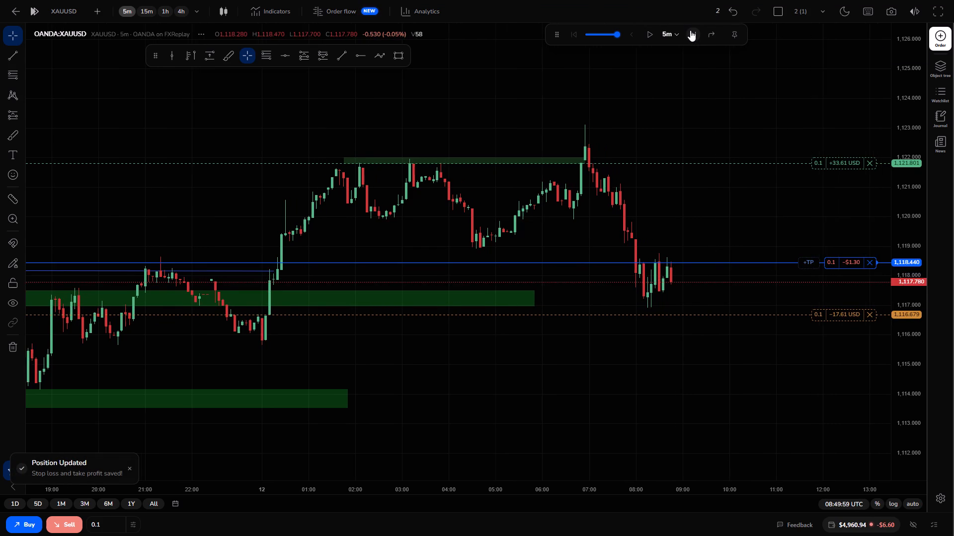
{"action": "triple_click", "coordinate": [690, 30]}
Examine price against the marked green zones on the 5-minute and 4-hour charts, ending on the 5-minute timeframe.
{"action": "left_click_drag", "start_coordinate": [687, 253], "coordinate": [745, 187]}
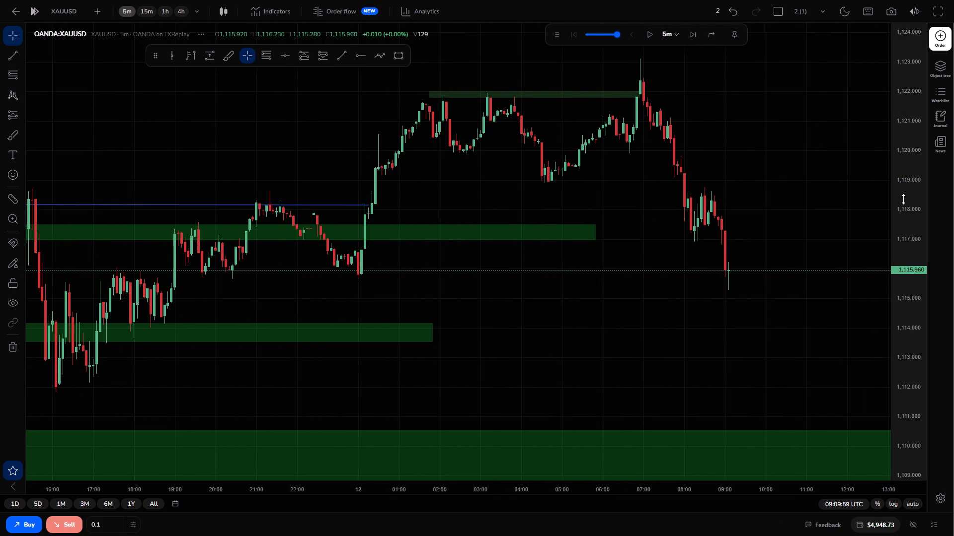
{"action": "left_click_drag", "start_coordinate": [903, 199], "coordinate": [900, 239]}
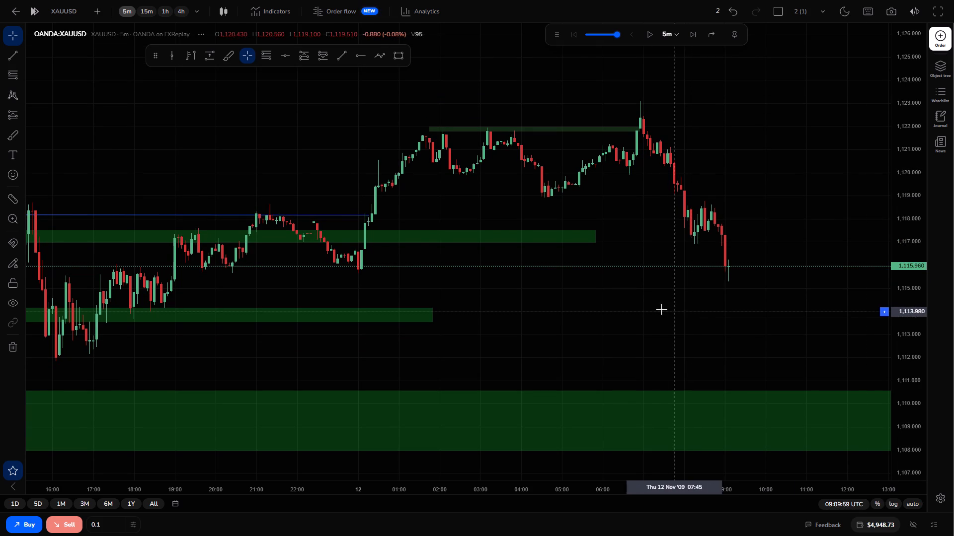
{"action": "left_click_drag", "start_coordinate": [661, 309], "coordinate": [652, 306]}
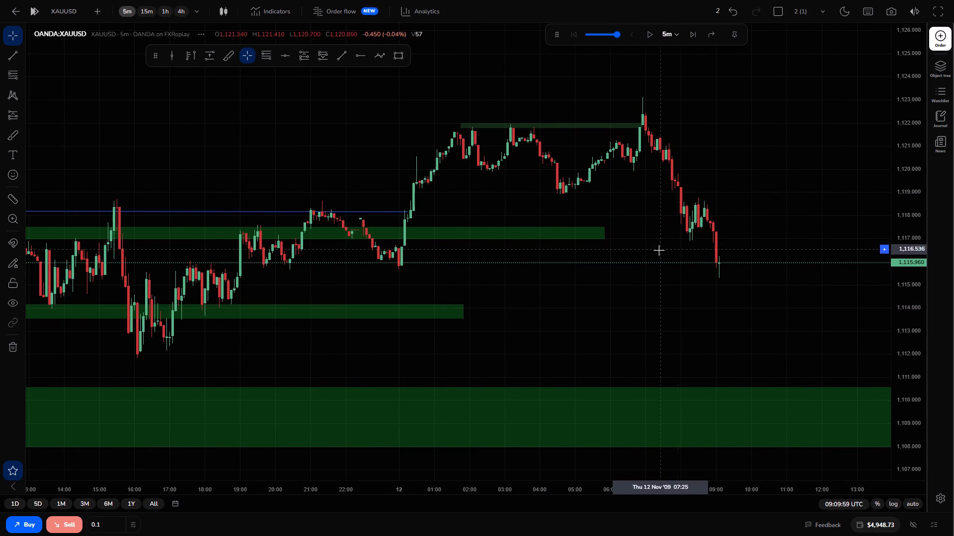
{"action": "left_click_drag", "start_coordinate": [660, 251], "coordinate": [781, 210]}
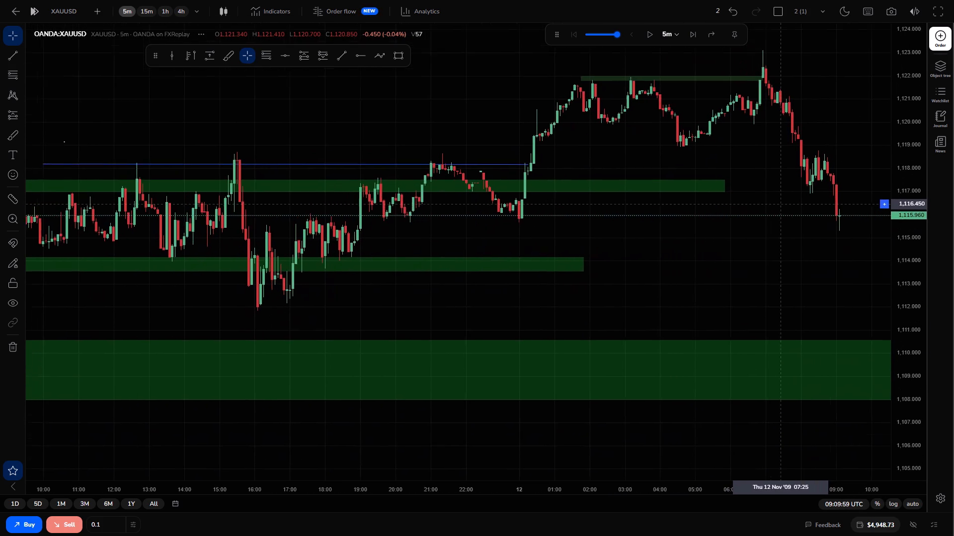
{"action": "left_click_drag", "start_coordinate": [781, 210], "coordinate": [567, 245]}
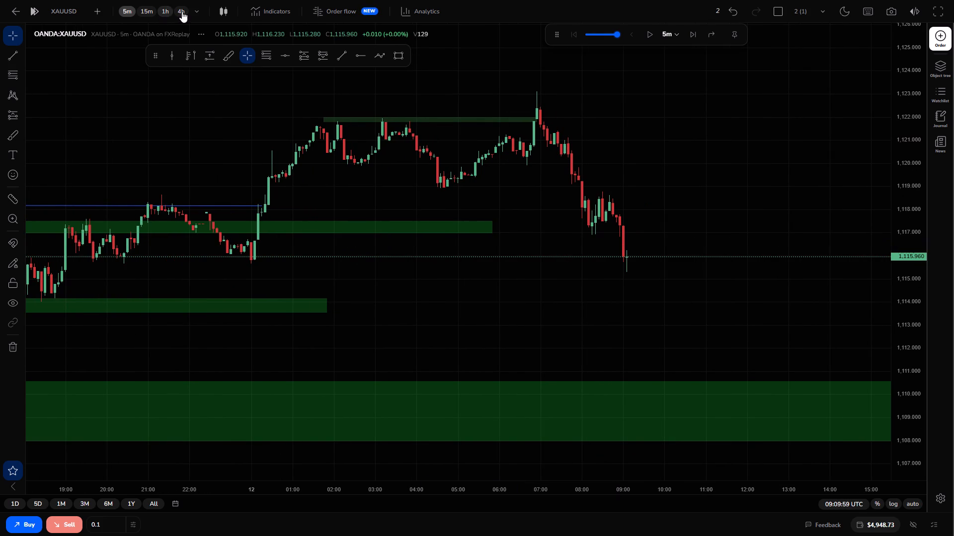
{"action": "left_click", "coordinate": [182, 12]}
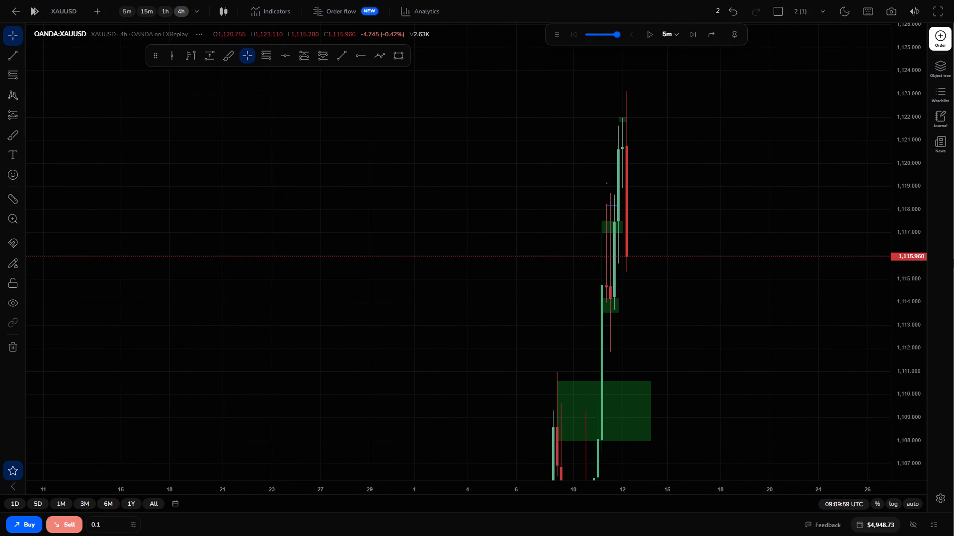
{"action": "left_click_drag", "start_coordinate": [917, 227], "coordinate": [878, 340]}
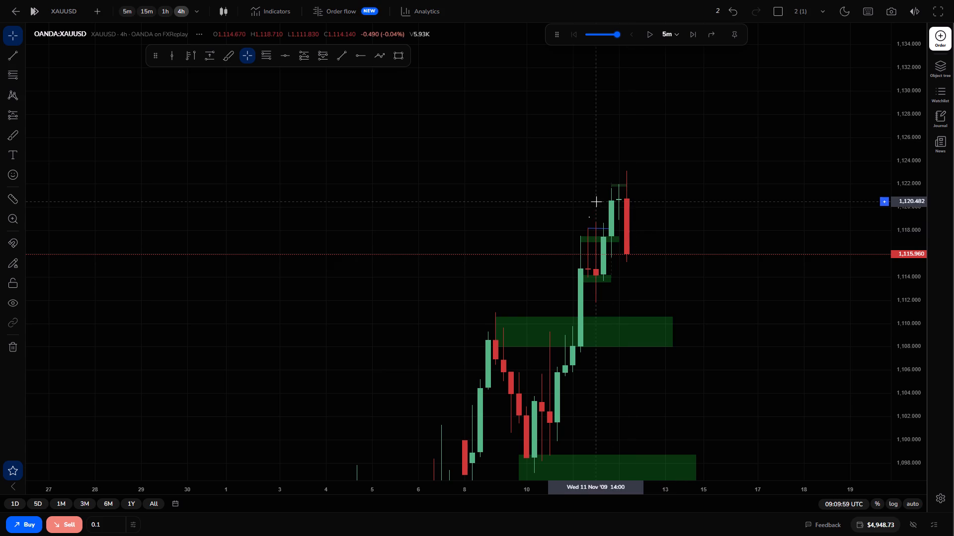
{"action": "left_click_drag", "start_coordinate": [583, 196], "coordinate": [604, 134]}
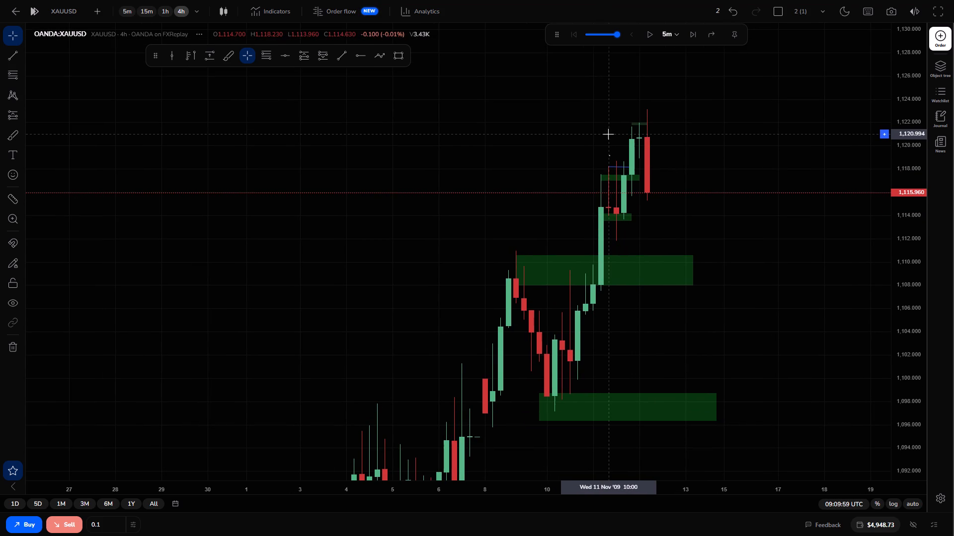
{"action": "left_click", "coordinate": [127, 10]}
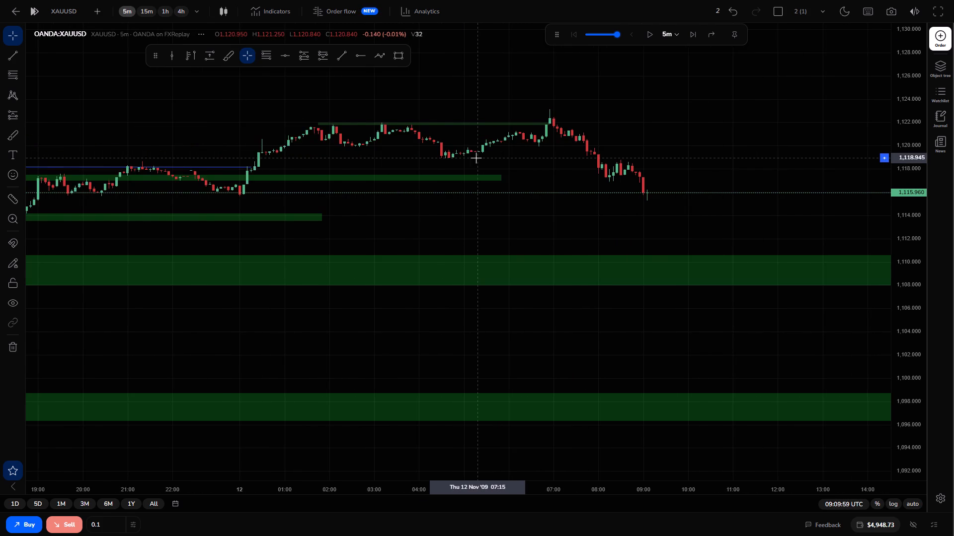
Delete the blue horizontal line drawn near 1,118.2 across the 11 Nov highs.
{"action": "left_click_drag", "start_coordinate": [410, 113], "coordinate": [528, 196]}
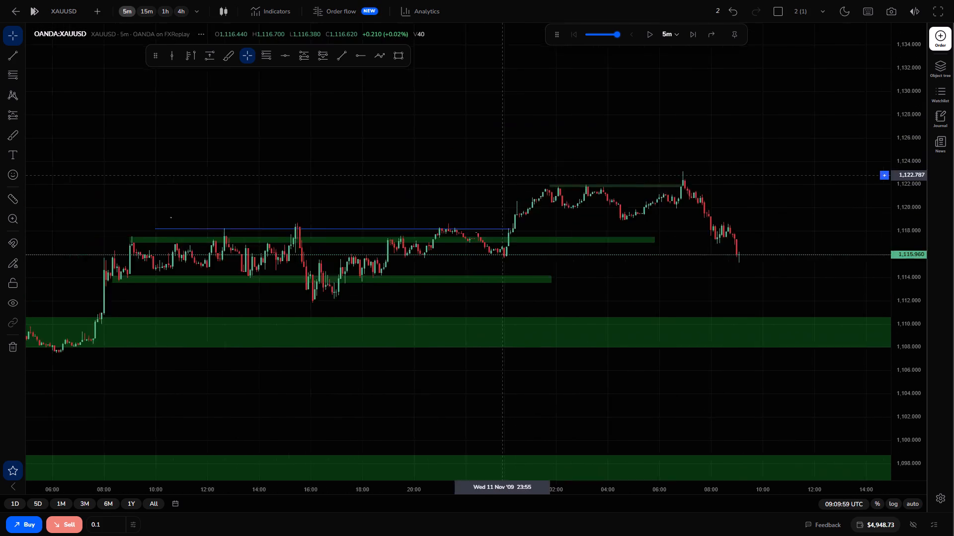
{"action": "left_click_drag", "start_coordinate": [528, 196], "coordinate": [535, 201]}
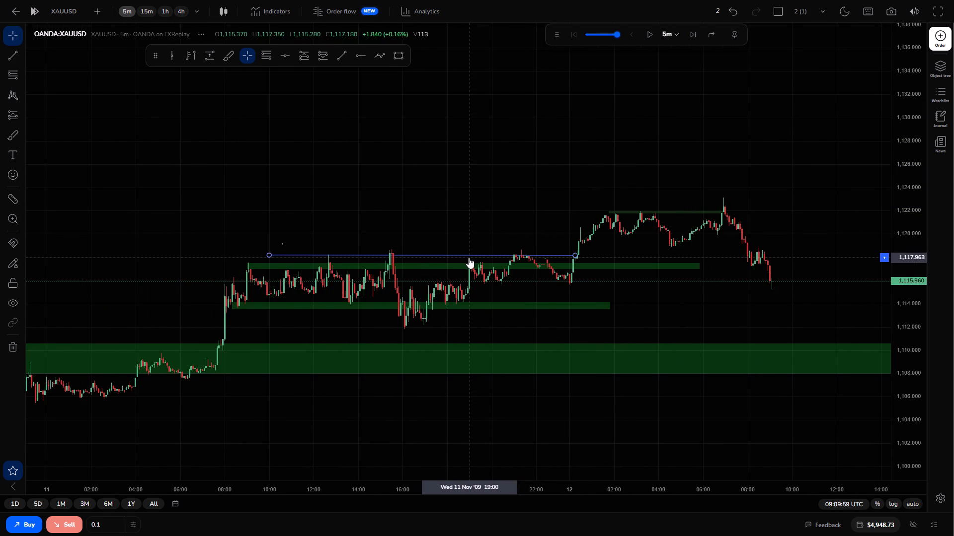
{"action": "left_click", "coordinate": [470, 254]}
{"action": "left_click", "coordinate": [588, 59]}
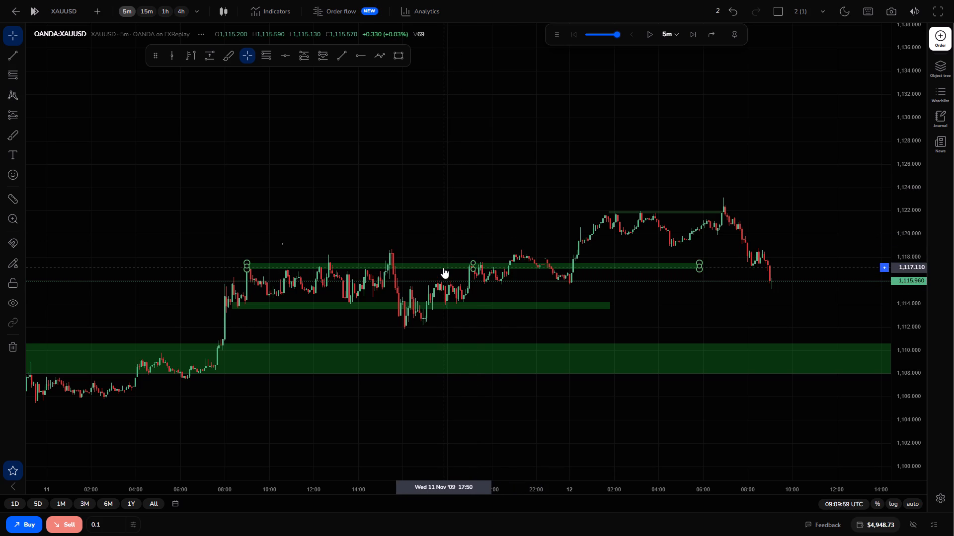
Move the green zone just above price up to about 1,117.9–1,118.4, over the 11 Nov highs.
{"action": "left_click_drag", "start_coordinate": [443, 268], "coordinate": [444, 257]}
{"action": "left_click", "coordinate": [509, 230]}
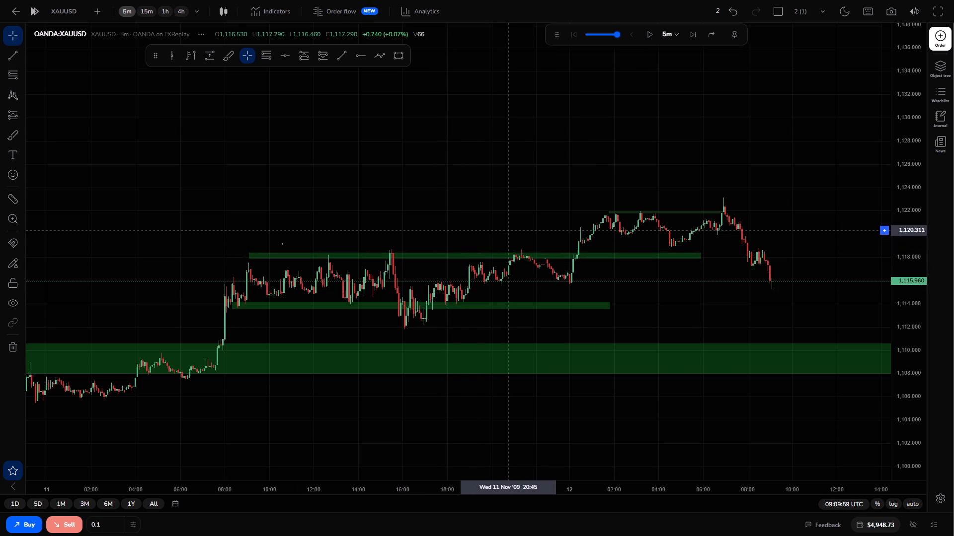
Delete the two large lower green zones, at 1,107.964–1,110.559 and 1,096.343–1,098.712.
{"action": "left_click_drag", "start_coordinate": [477, 218], "coordinate": [368, 187]}
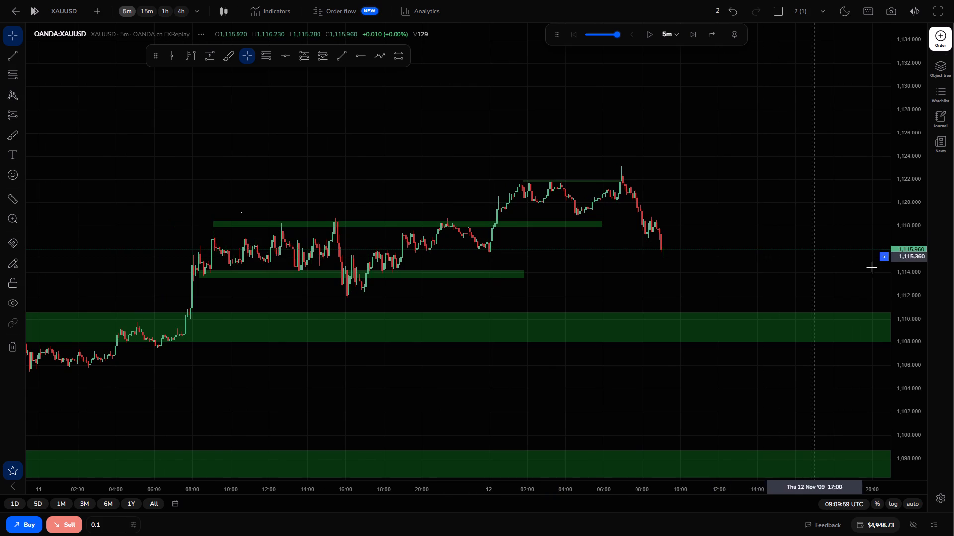
{"action": "left_click_drag", "start_coordinate": [913, 265], "coordinate": [908, 200]}
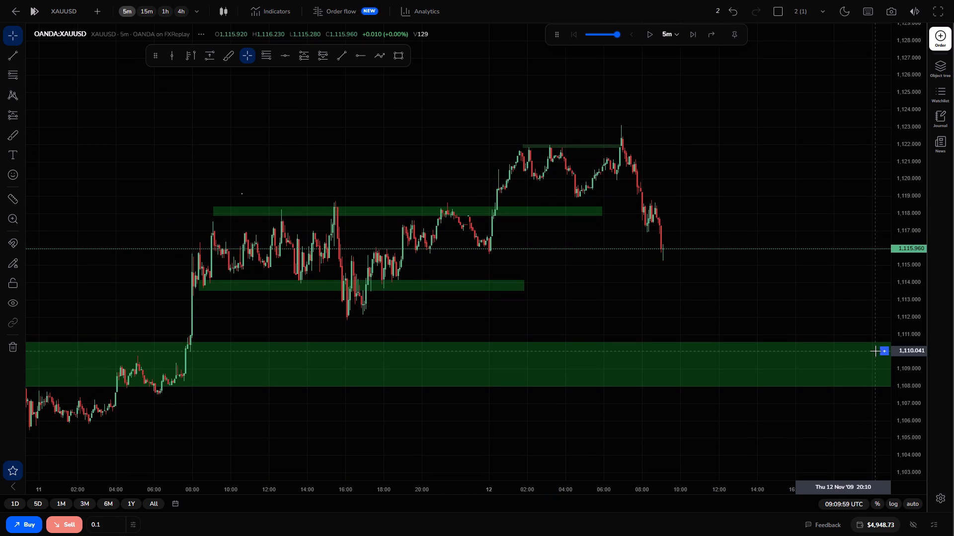
{"action": "left_click", "coordinate": [854, 341]}
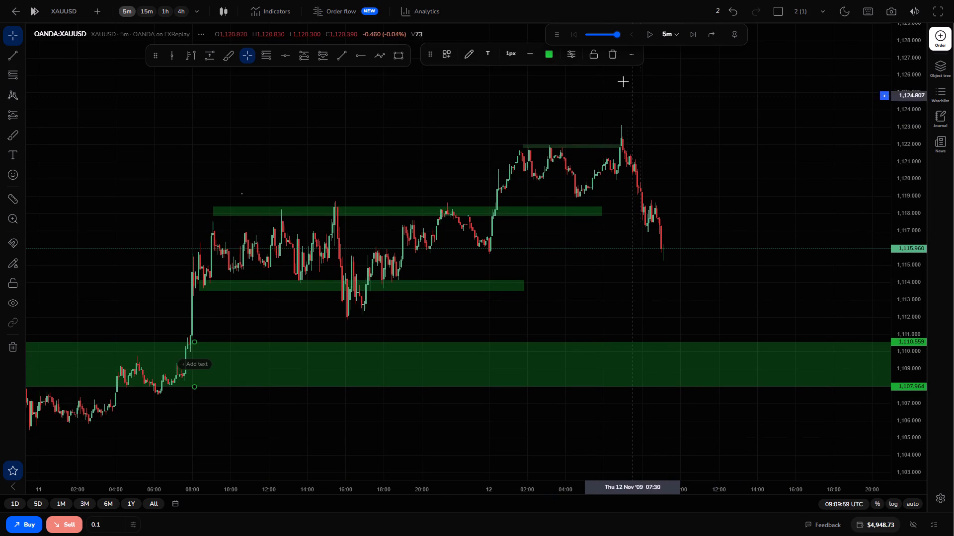
{"action": "left_click", "coordinate": [611, 53]}
{"action": "left_click_drag", "start_coordinate": [664, 299], "coordinate": [690, 158]}
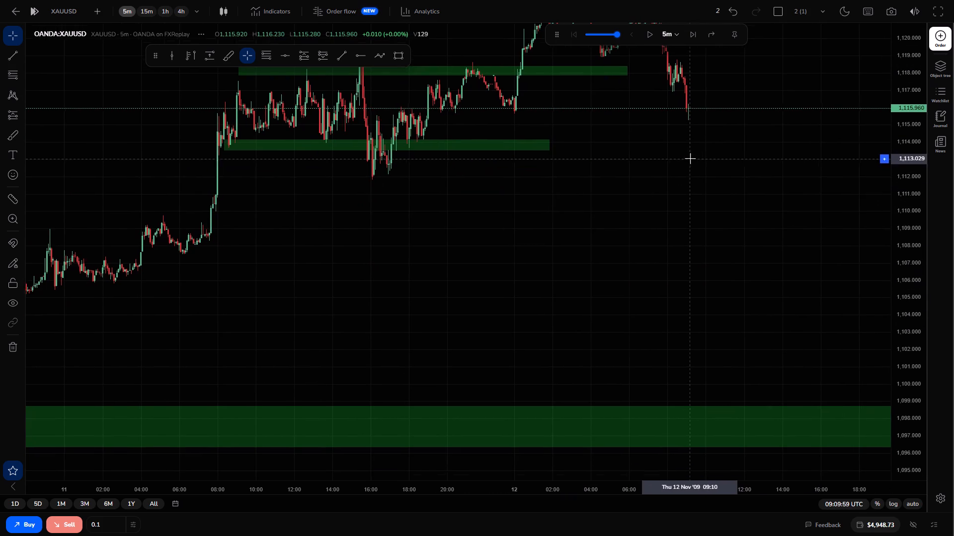
{"action": "left_click", "coordinate": [689, 446]}
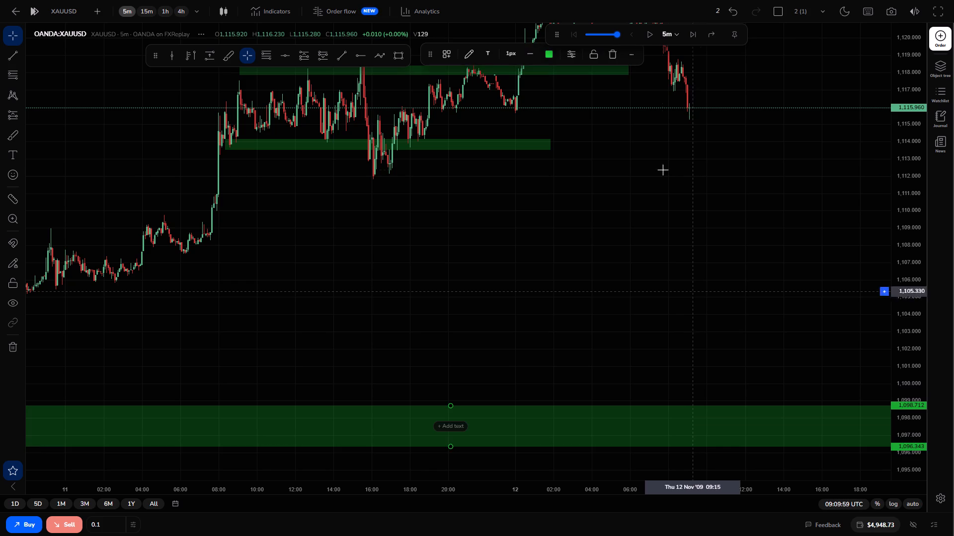
{"action": "left_click", "coordinate": [605, 51]}
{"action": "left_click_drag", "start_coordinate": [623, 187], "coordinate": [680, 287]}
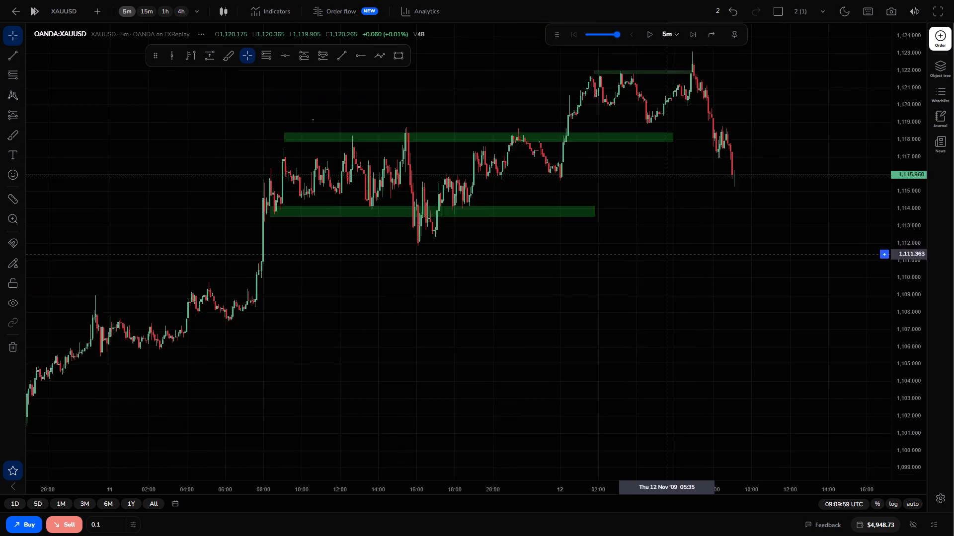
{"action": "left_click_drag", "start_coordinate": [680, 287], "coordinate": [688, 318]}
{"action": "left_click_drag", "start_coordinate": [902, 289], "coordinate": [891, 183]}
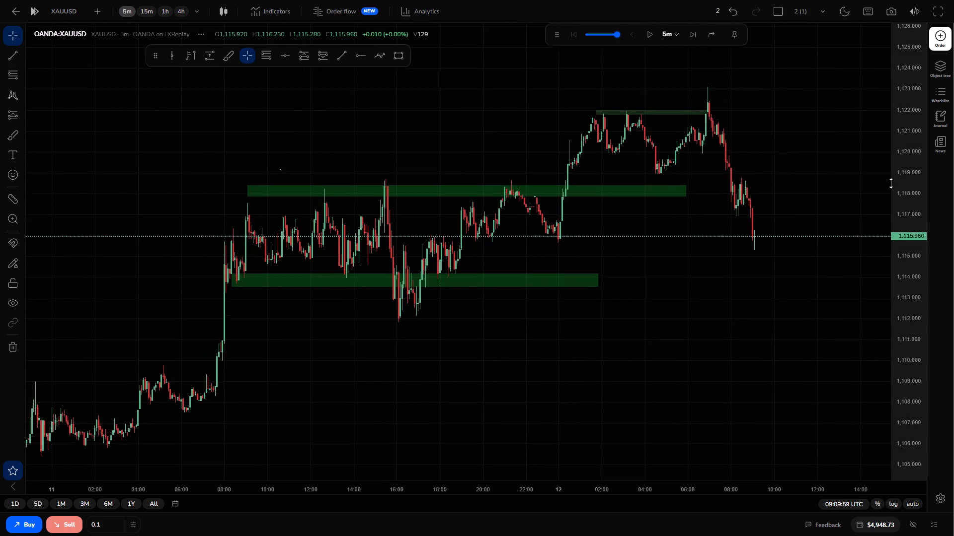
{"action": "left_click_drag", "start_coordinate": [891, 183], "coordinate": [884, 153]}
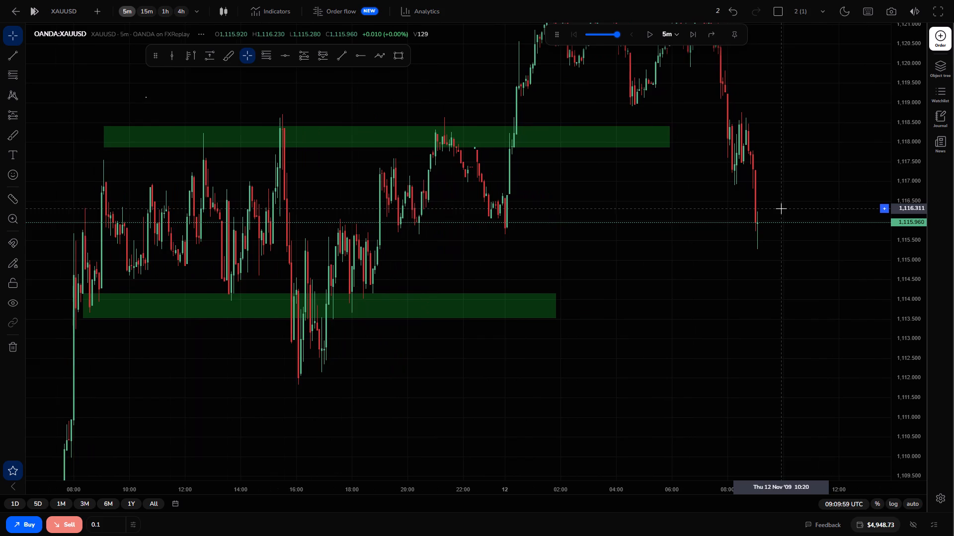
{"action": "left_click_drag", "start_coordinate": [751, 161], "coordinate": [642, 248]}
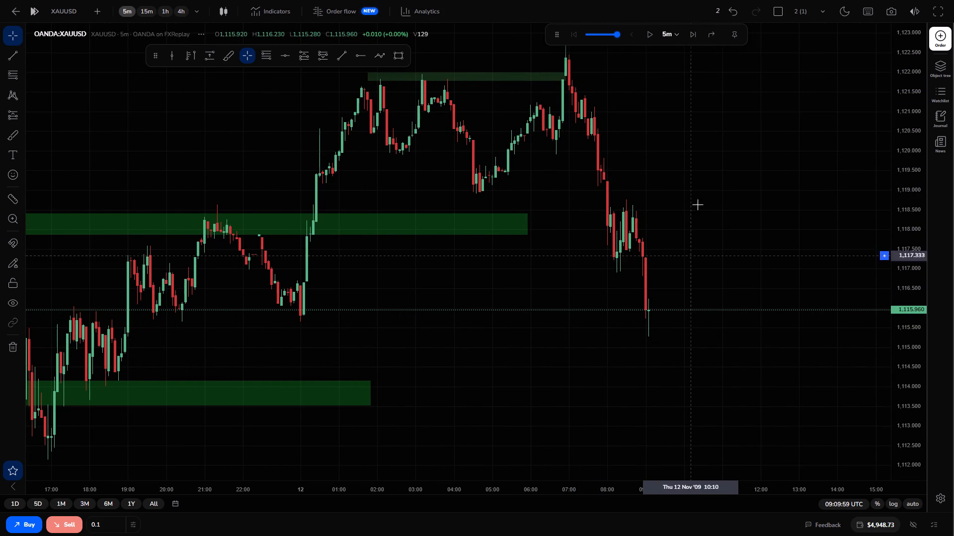
Advance the XAUUSD replay candle by candle on the 5-minute chart to 09:24:59 UTC on 12 Nov.
{"action": "left_click", "coordinate": [691, 36]}
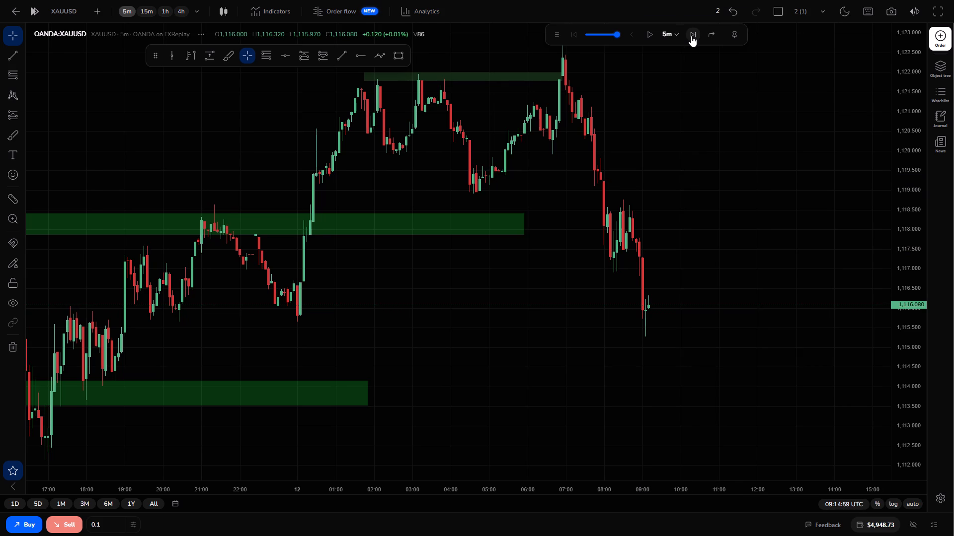
{"action": "left_click", "coordinate": [691, 36]}
{"action": "left_click", "coordinate": [691, 36]}
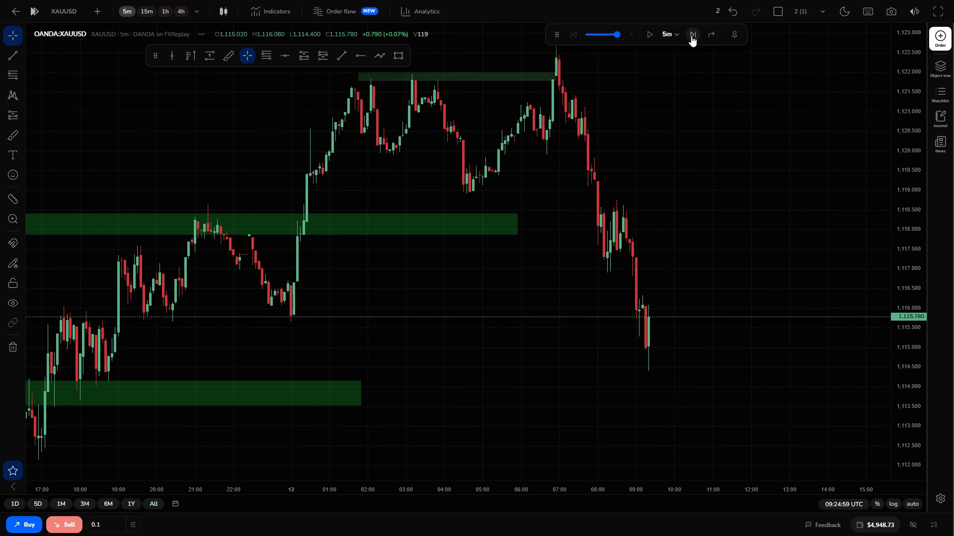
Advance the replay candle by candle from 09:24:59 to 11:24:59 UTC.
{"action": "left_click_drag", "start_coordinate": [660, 217], "coordinate": [682, 155]}
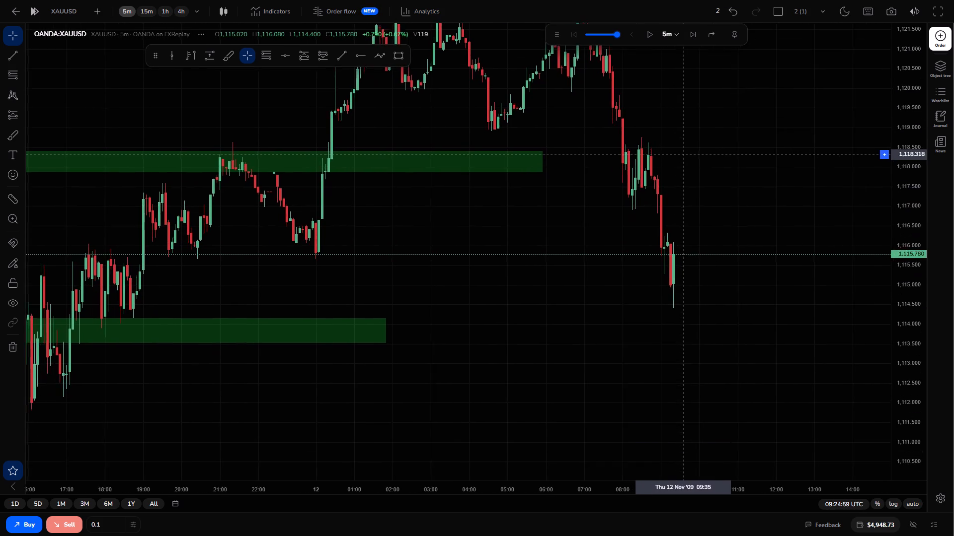
{"action": "left_click_drag", "start_coordinate": [682, 155], "coordinate": [634, 185]}
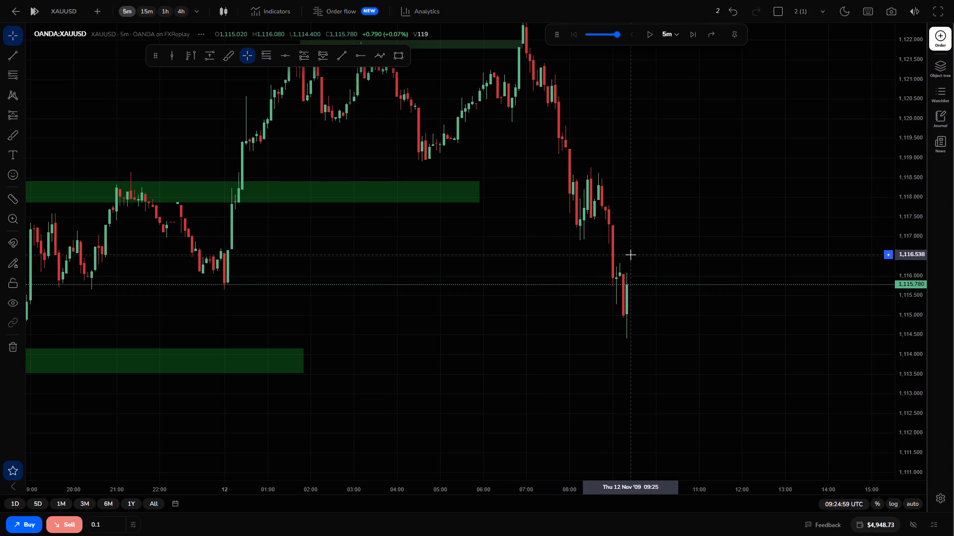
{"action": "left_click", "coordinate": [689, 39]}
{"action": "left_click", "coordinate": [689, 39]}
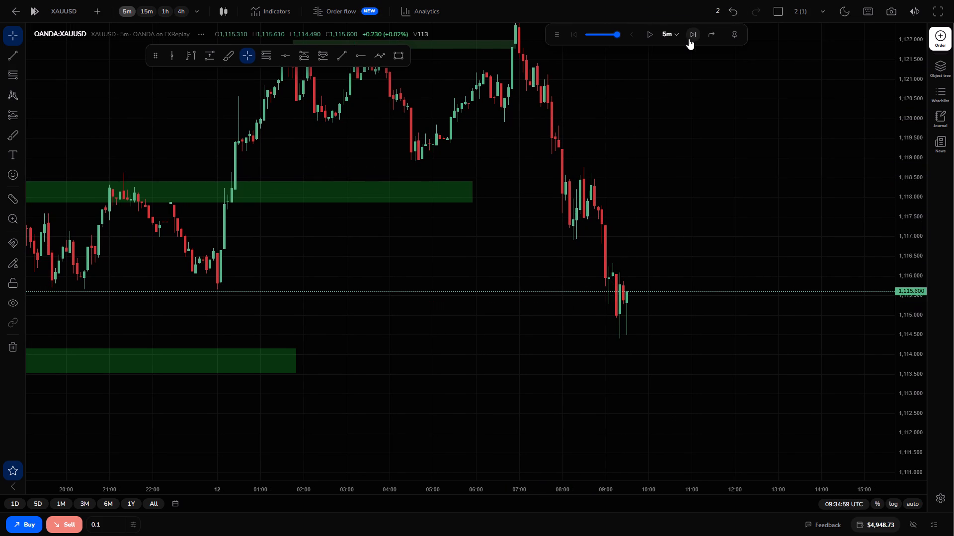
{"action": "left_click", "coordinate": [689, 39]}
{"action": "left_click", "coordinate": [689, 39]}
{"action": "triple_click", "coordinate": [689, 39]}
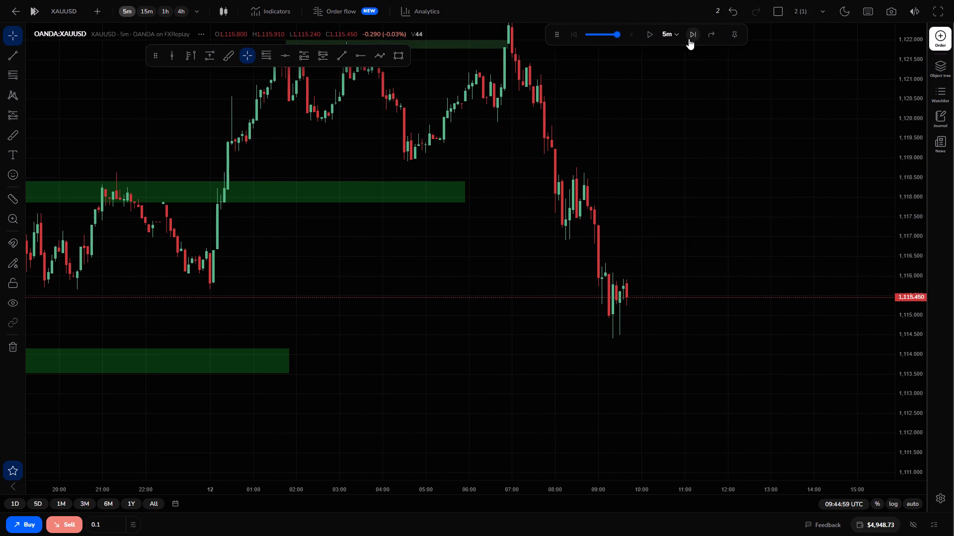
{"action": "triple_click", "coordinate": [689, 39]}
{"action": "left_click", "coordinate": [689, 39]}
{"action": "triple_click", "coordinate": [689, 39]}
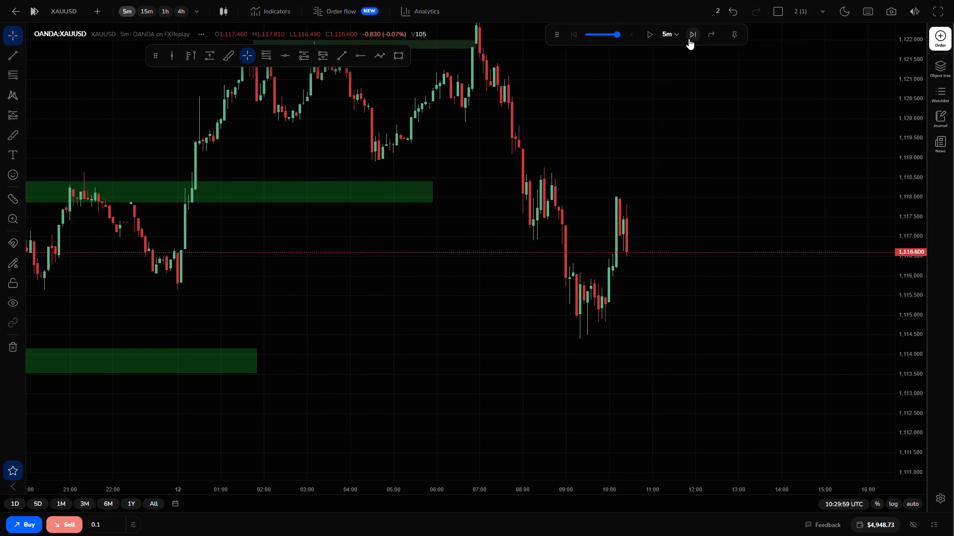
{"action": "triple_click", "coordinate": [689, 39]}
{"action": "triple_click", "coordinate": [689, 39]}
{"action": "triple_click", "coordinate": [689, 39]}
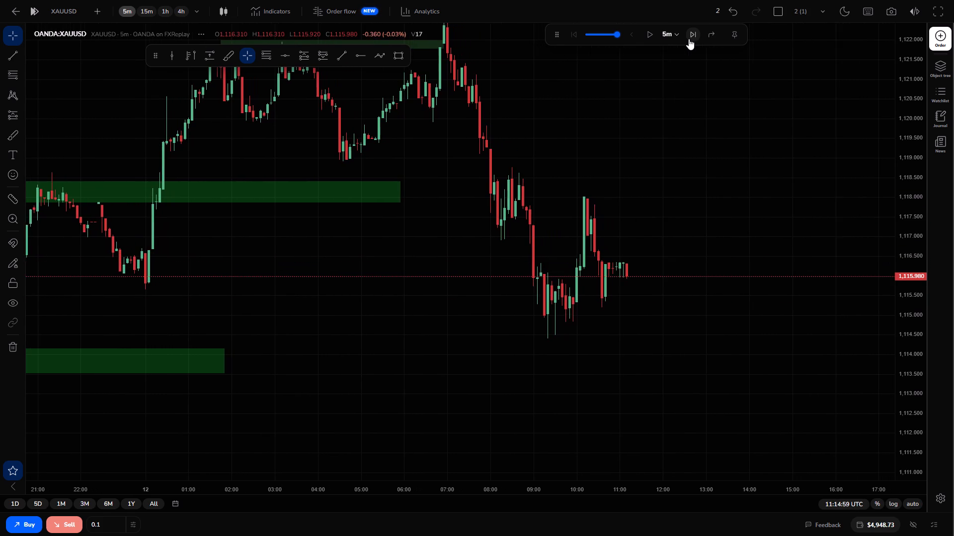
{"action": "left_click", "coordinate": [689, 39]}
Advance the replay candle by candle to 12:34:59 UTC, through the drop below the 1,114 area.
{"action": "left_click_drag", "start_coordinate": [601, 218], "coordinate": [687, 153]}
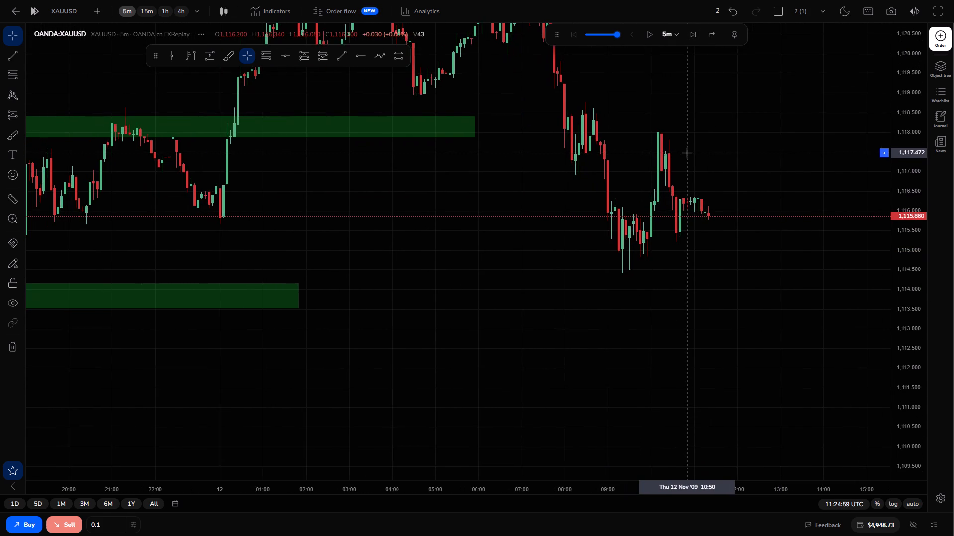
{"action": "left_click_drag", "start_coordinate": [897, 176], "coordinate": [888, 228]}
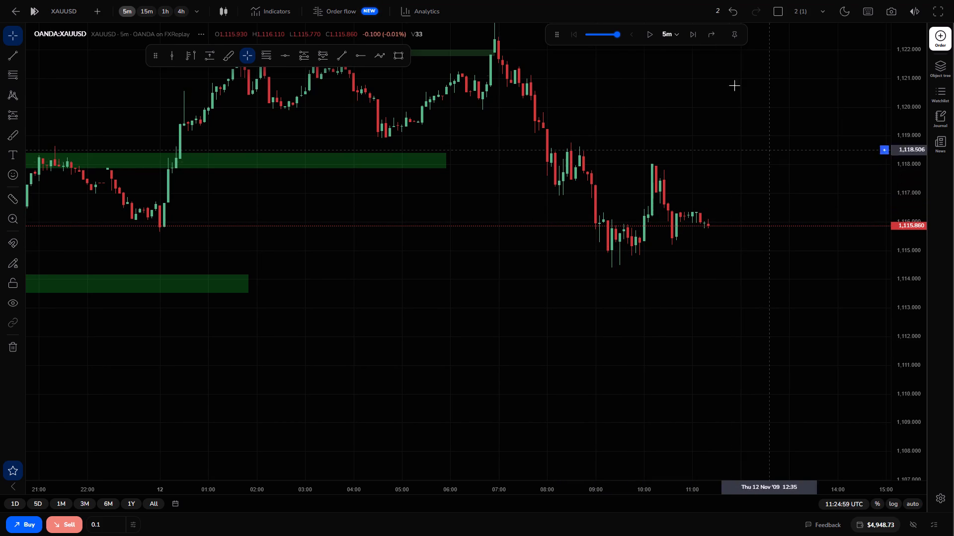
{"action": "triple_click", "coordinate": [695, 36]}
{"action": "triple_click", "coordinate": [695, 36]}
{"action": "double_click", "coordinate": [695, 36]}
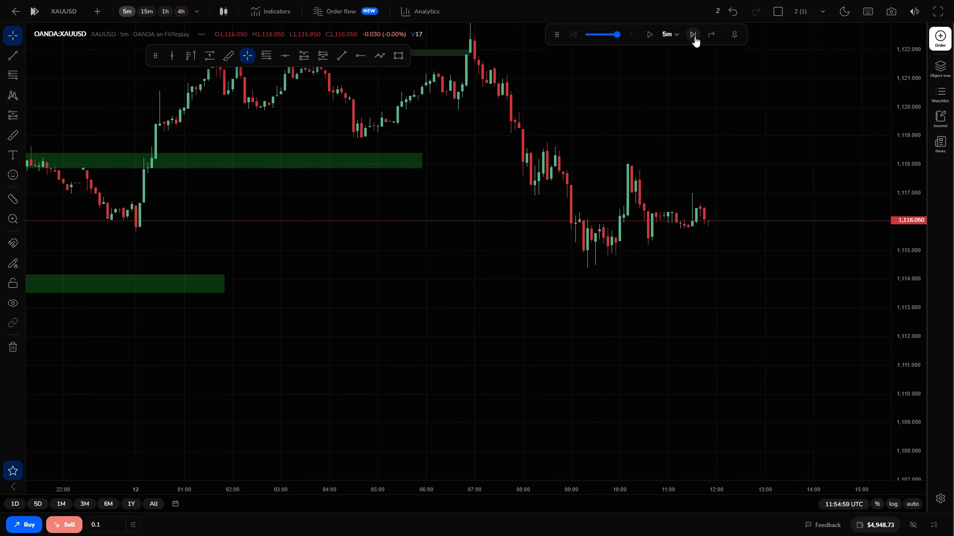
{"action": "left_click_drag", "start_coordinate": [670, 161], "coordinate": [638, 201]}
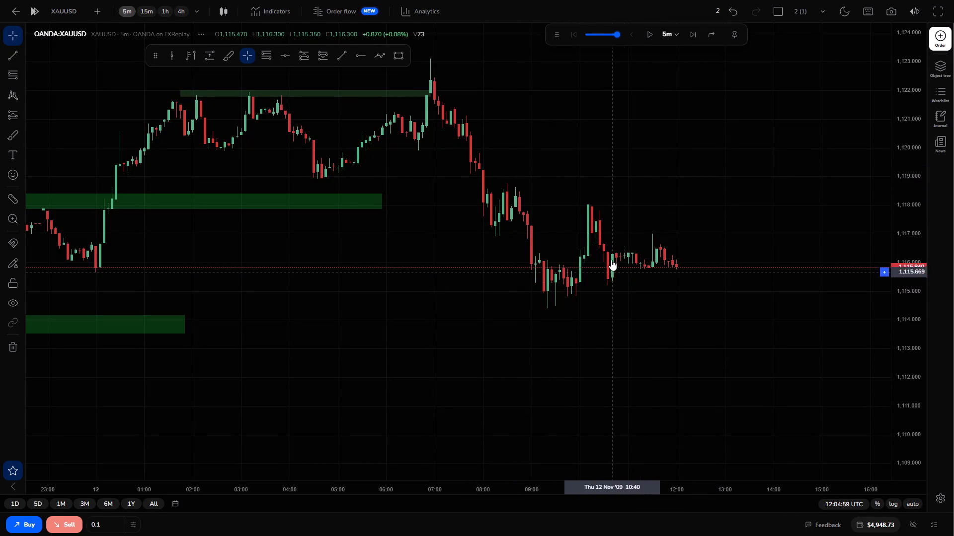
{"action": "triple_click", "coordinate": [689, 35]}
{"action": "triple_click", "coordinate": [689, 35]}
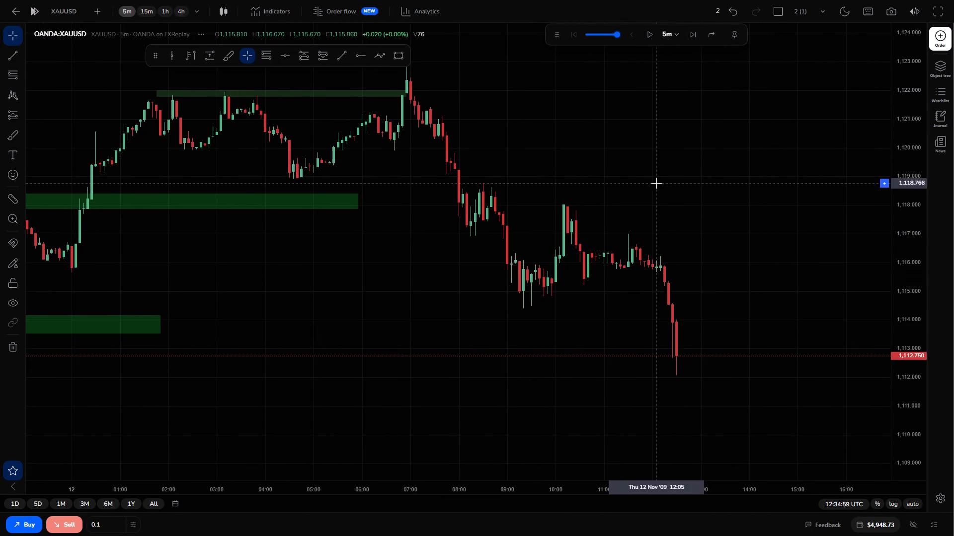
Advance the replay three more 5-minute candles to 12:49:59 UTC.
{"action": "left_click_drag", "start_coordinate": [656, 183], "coordinate": [696, 102]}
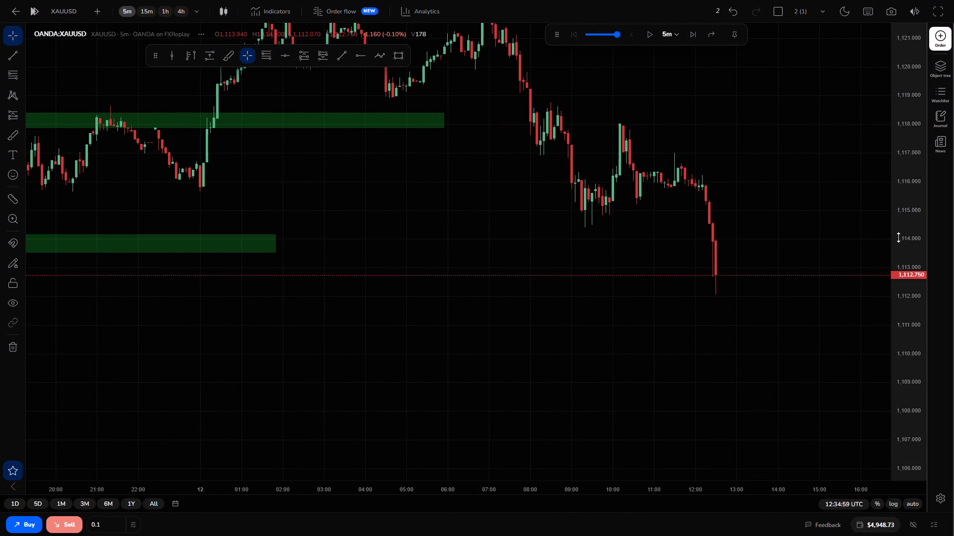
{"action": "left_click_drag", "start_coordinate": [899, 237], "coordinate": [892, 164]}
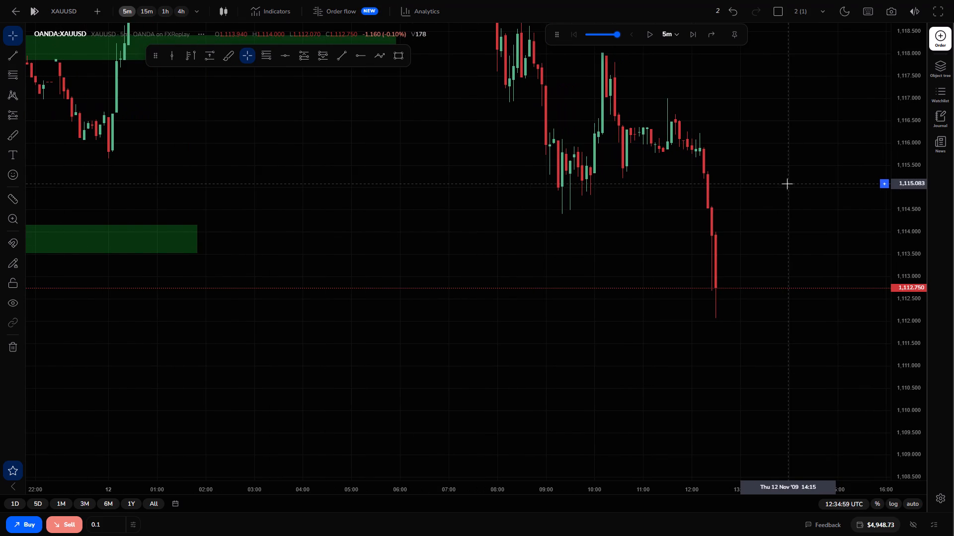
{"action": "left_click_drag", "start_coordinate": [903, 160], "coordinate": [884, 244]}
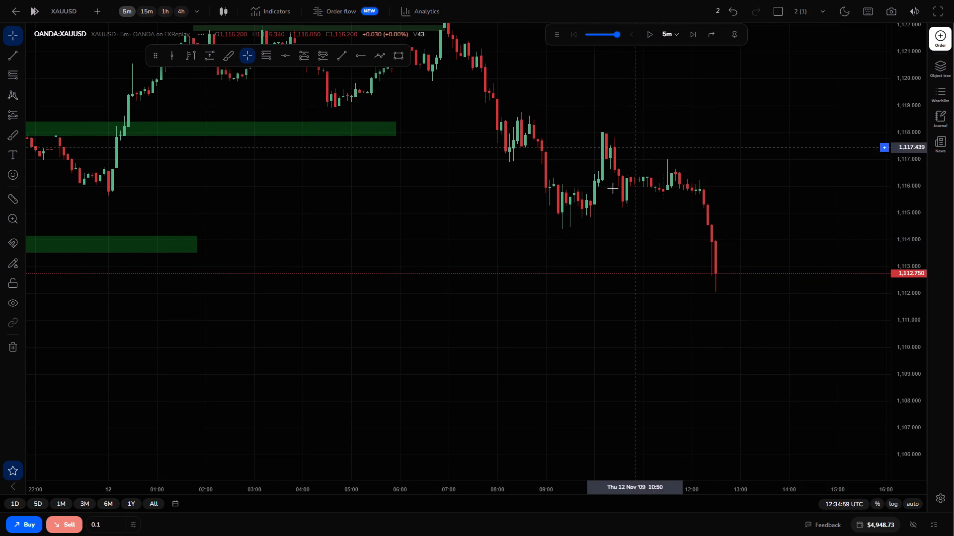
{"action": "left_click", "coordinate": [690, 33]}
{"action": "left_click", "coordinate": [690, 33]}
{"action": "left_click", "coordinate": [690, 33]}
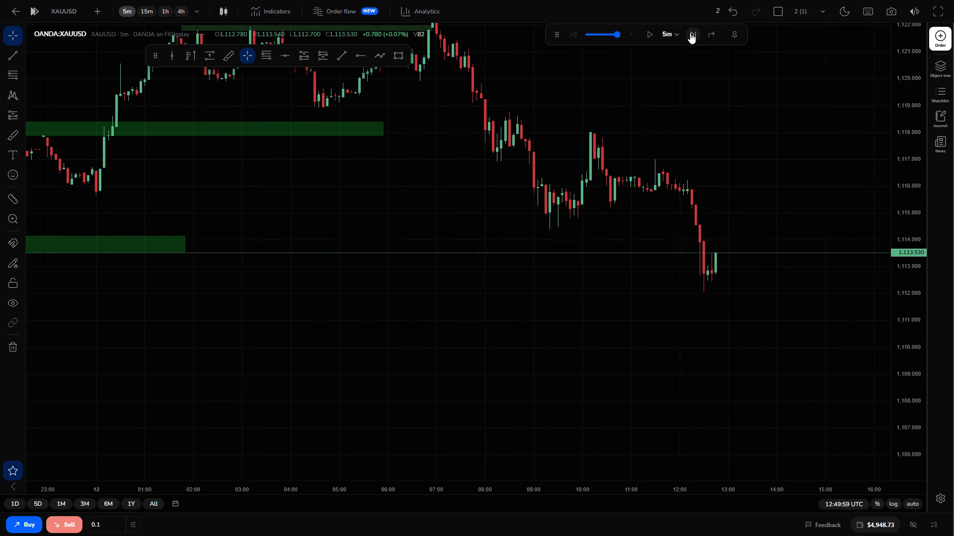
Buy 0.1 XAUUSD at market, with take profit at about 1,117.014 and stop loss at about 1,111.784.
{"action": "left_click", "coordinate": [33, 522]}
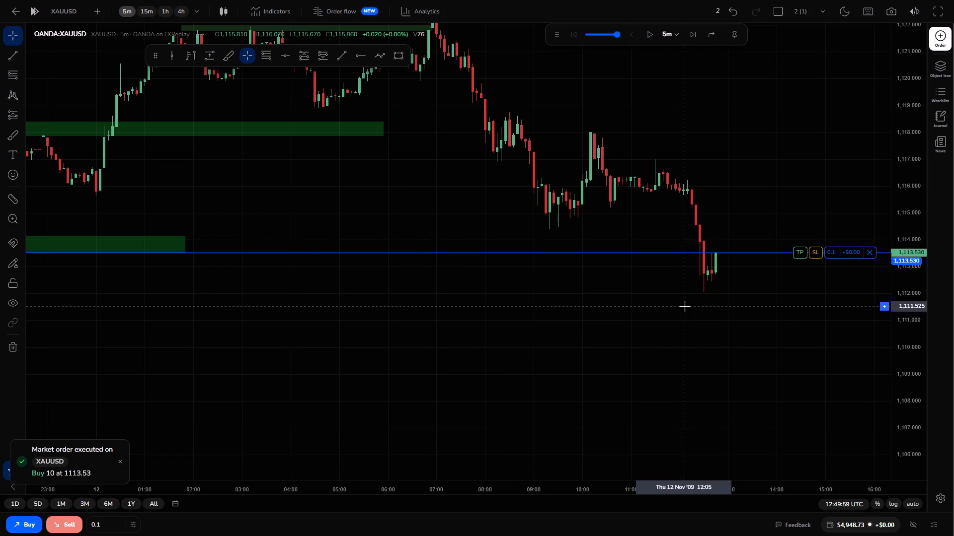
{"action": "left_click_drag", "start_coordinate": [802, 249], "coordinate": [783, 159]}
{"action": "left_click_drag", "start_coordinate": [817, 258], "coordinate": [812, 305]}
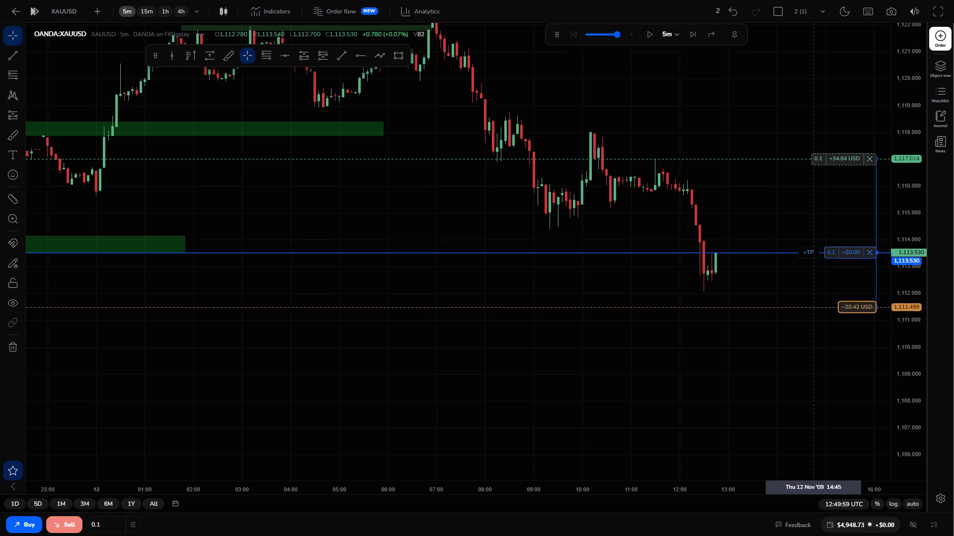
{"action": "left_click_drag", "start_coordinate": [812, 305], "coordinate": [810, 298]}
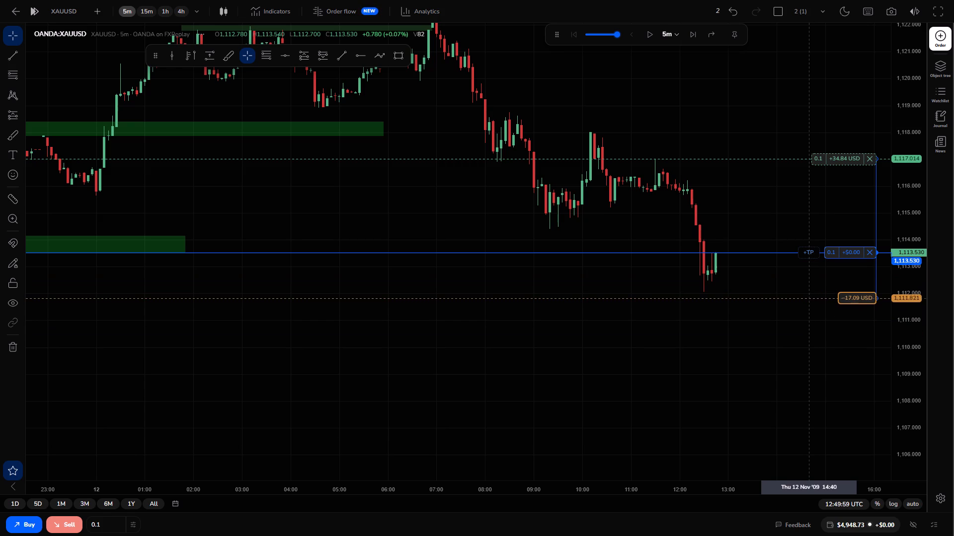
{"action": "left_click_drag", "start_coordinate": [810, 298], "coordinate": [810, 299]}
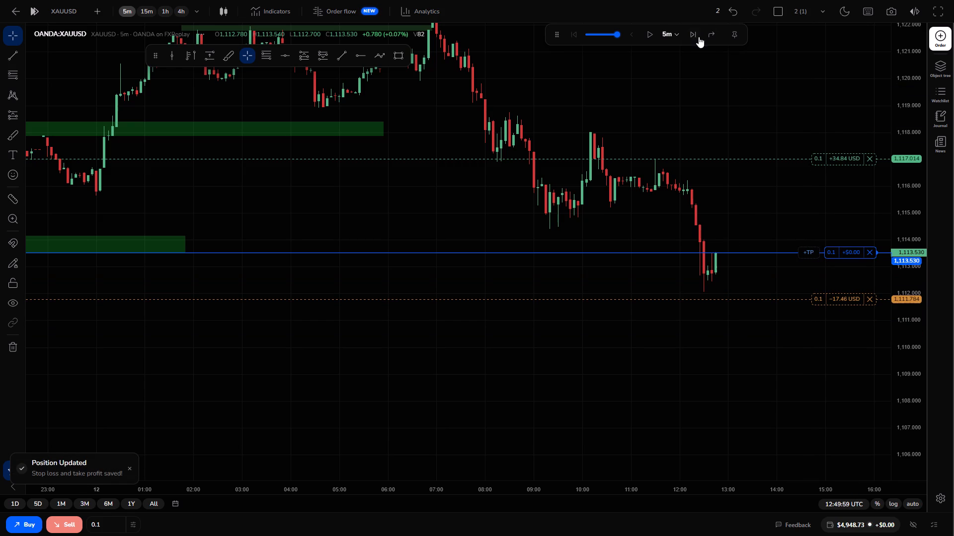
Advance the replay candle by candle to 13:44:59 UTC with the buy position open.
{"action": "left_click", "coordinate": [692, 32]}
{"action": "double_click", "coordinate": [692, 32]}
{"action": "triple_click", "coordinate": [692, 32]}
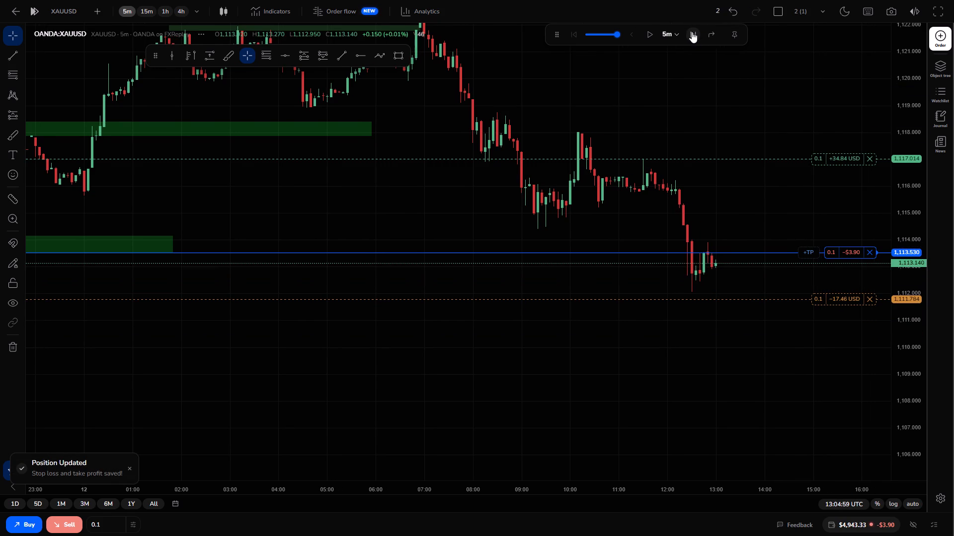
{"action": "left_click", "coordinate": [692, 32]}
{"action": "double_click", "coordinate": [692, 32]}
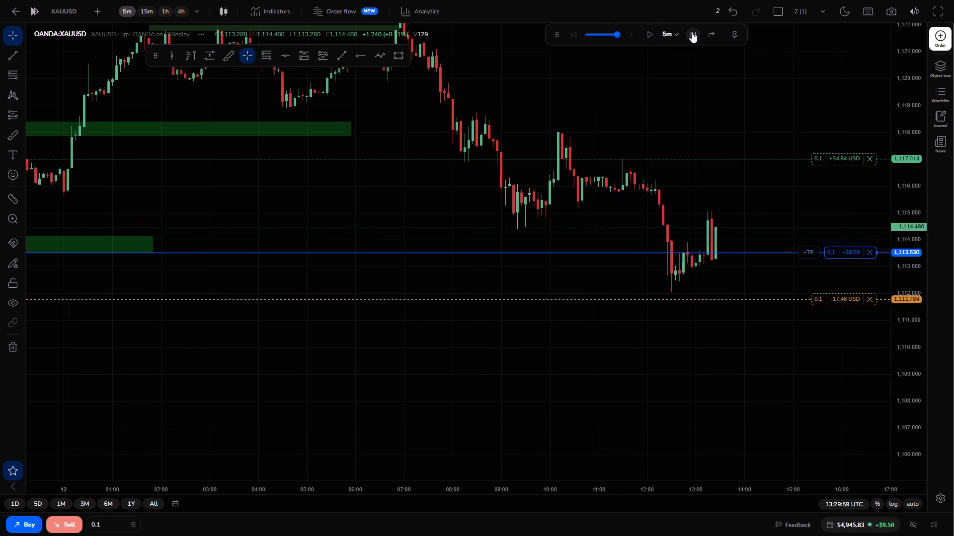
{"action": "double_click", "coordinate": [692, 32]}
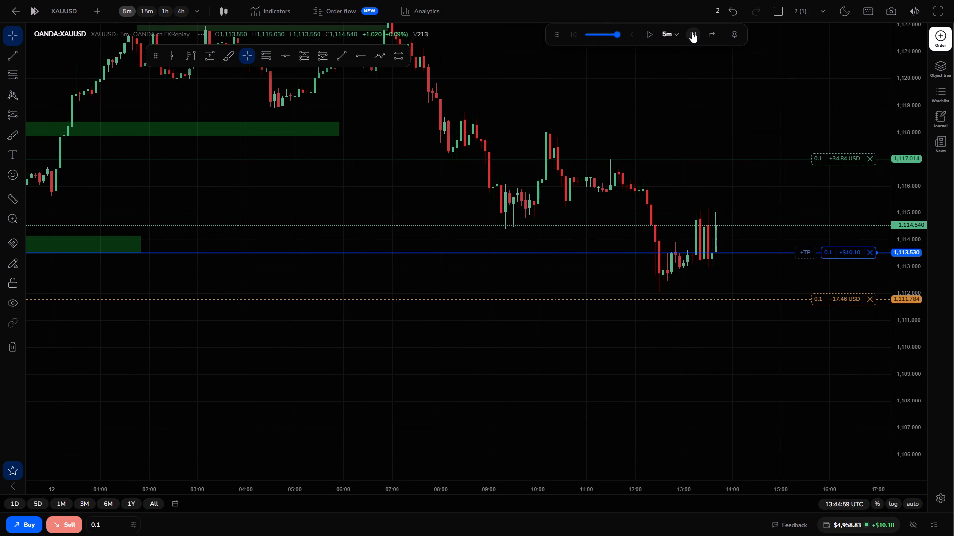
Move the buy position's stop loss up to about 1,113.761, just above the entry price.
{"action": "left_click_drag", "start_coordinate": [820, 304], "coordinate": [811, 260]}
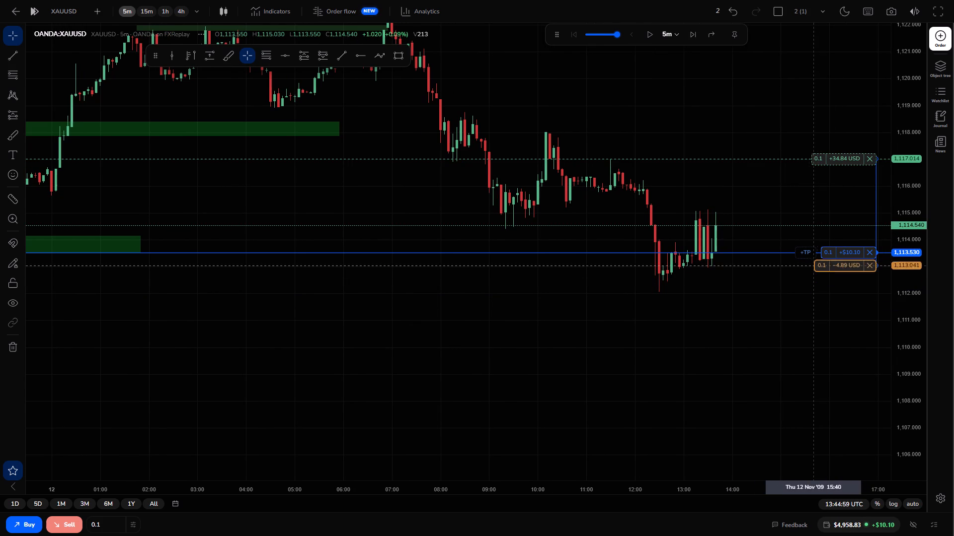
{"action": "left_click_drag", "start_coordinate": [811, 260], "coordinate": [807, 246]}
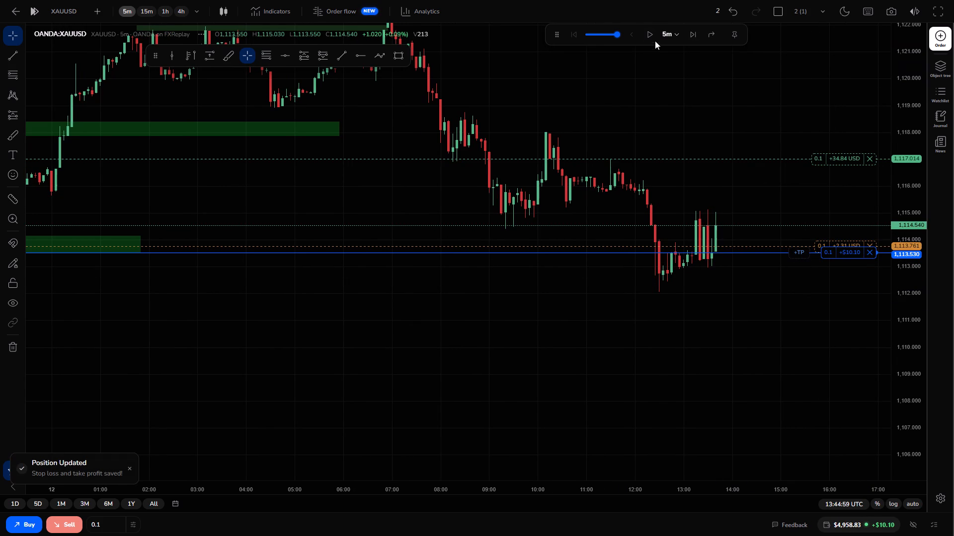
Play the replay forward automatically and pause it at 15:49:59 UTC.
{"action": "left_click", "coordinate": [649, 34]}
{"action": "left_click", "coordinate": [649, 34]}
{"action": "left_click", "coordinate": [649, 34]}
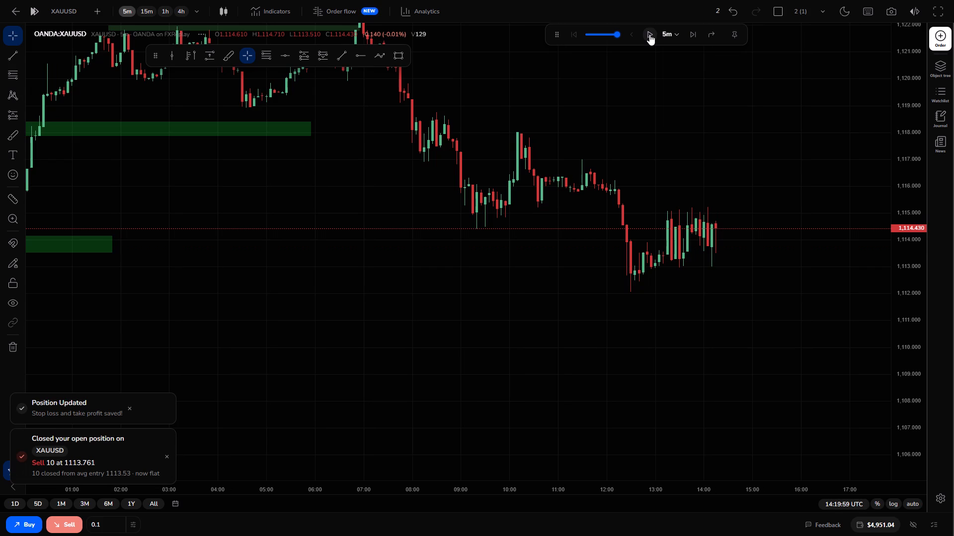
{"action": "left_click", "coordinate": [649, 34]}
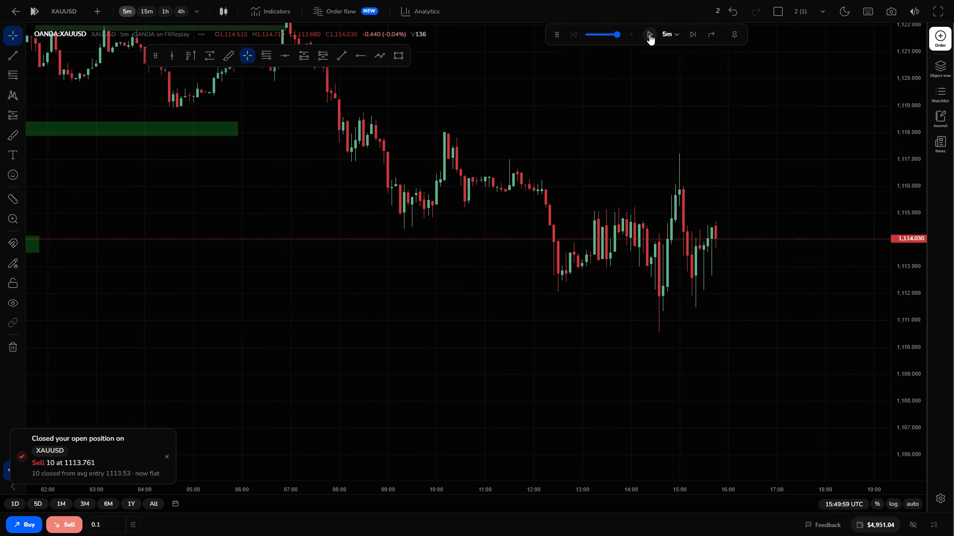
Examine the 12 Nov price action on the 5-minute chart, comparing the morning decline with the afternoon highs and lows.
{"action": "left_click_drag", "start_coordinate": [662, 225], "coordinate": [662, 167]}
{"action": "scroll", "coordinate": [662, 167], "scroll_direction": "up", "scroll_amount": 1}
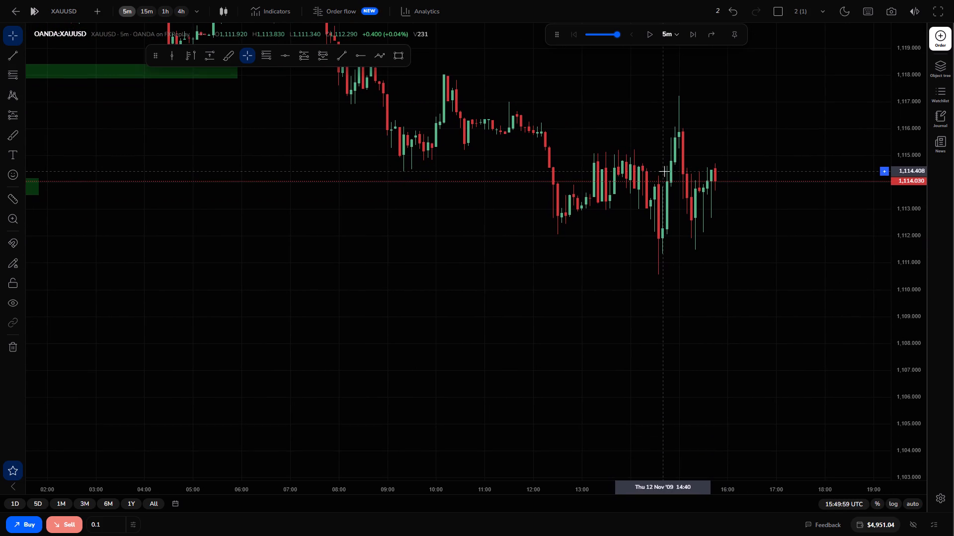
{"action": "left_click_drag", "start_coordinate": [569, 133], "coordinate": [596, 185]}
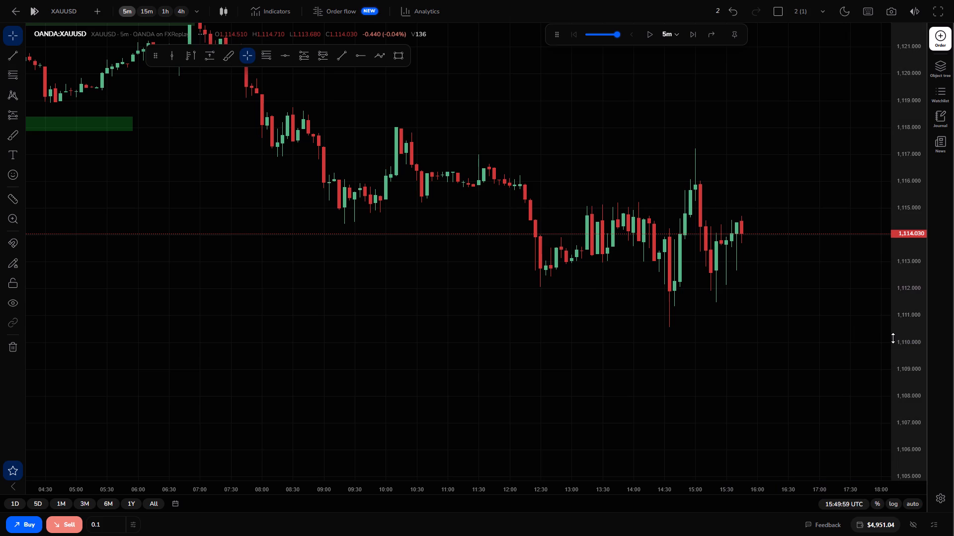
{"action": "left_click_drag", "start_coordinate": [893, 338], "coordinate": [892, 305]}
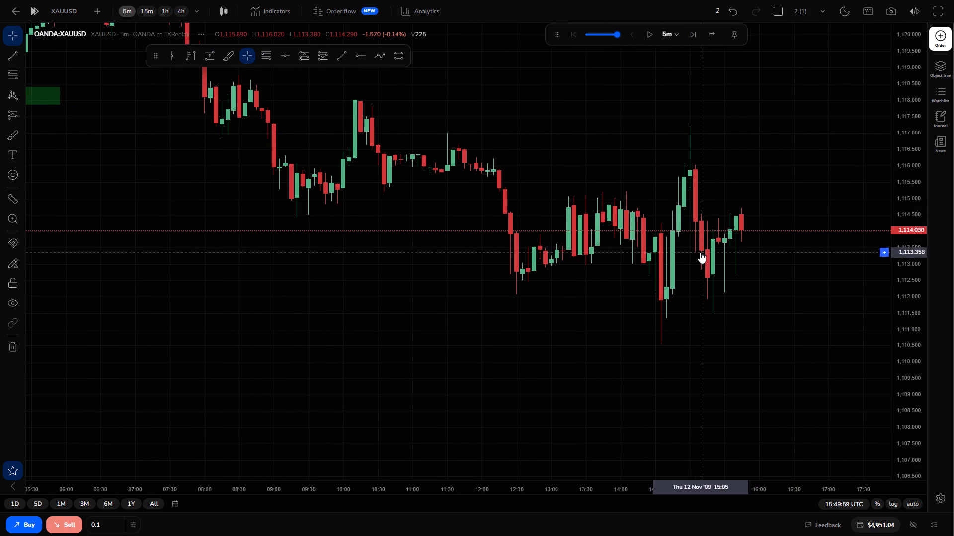
{"action": "left_click_drag", "start_coordinate": [551, 225], "coordinate": [629, 273]}
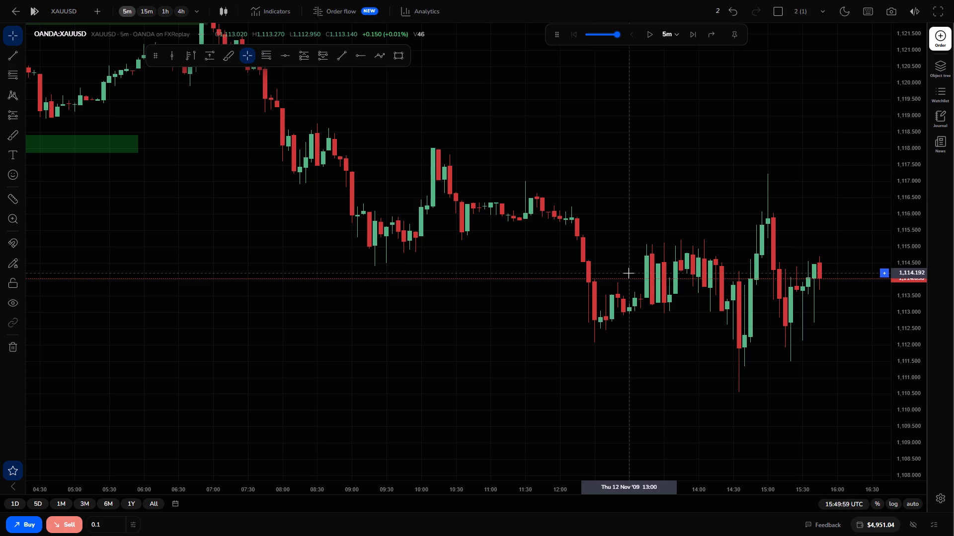
{"action": "left_click_drag", "start_coordinate": [664, 255], "coordinate": [472, 209]}
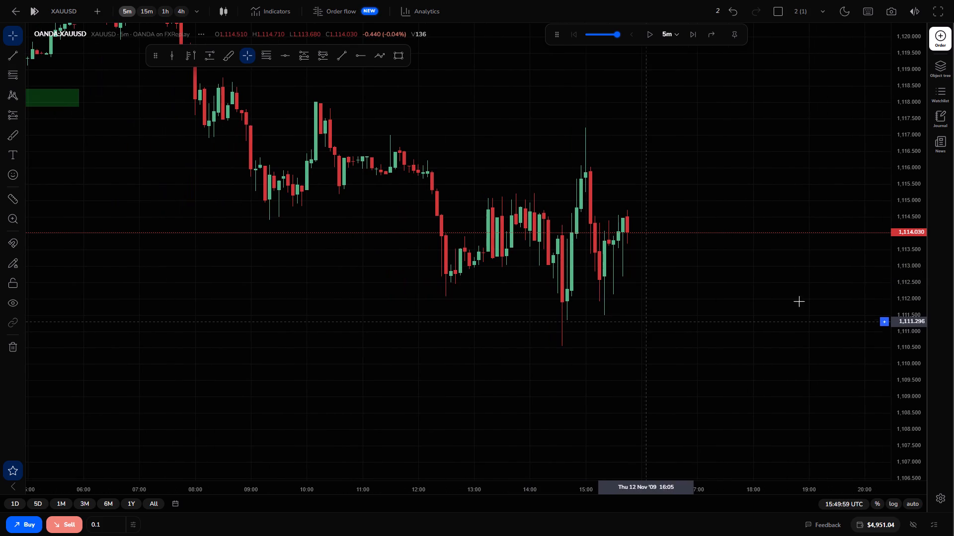
{"action": "left_click_drag", "start_coordinate": [911, 217], "coordinate": [909, 283]}
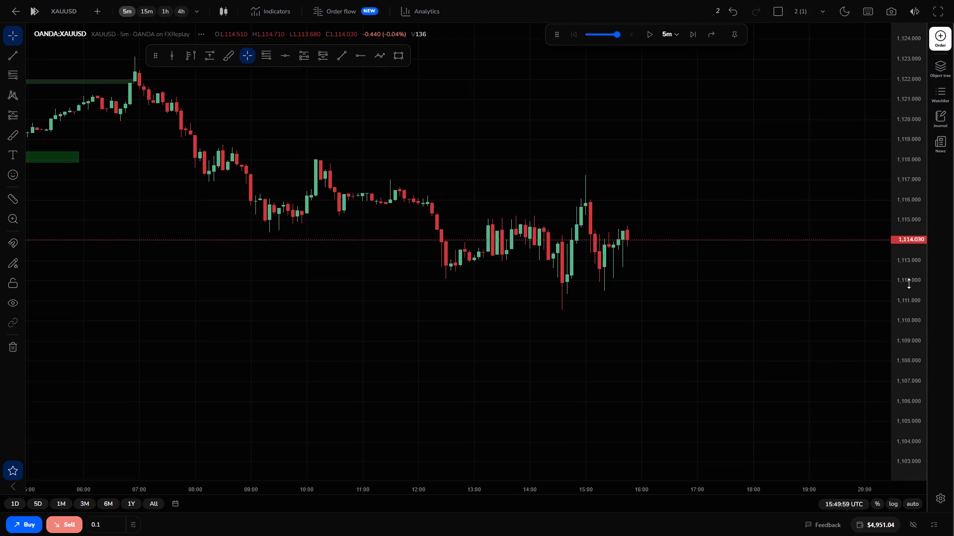
{"action": "left_click_drag", "start_coordinate": [909, 283], "coordinate": [908, 283]}
Advance the replay candle by candle from 15:49:59 to 16:14:59 UTC.
{"action": "triple_click", "coordinate": [691, 37]}
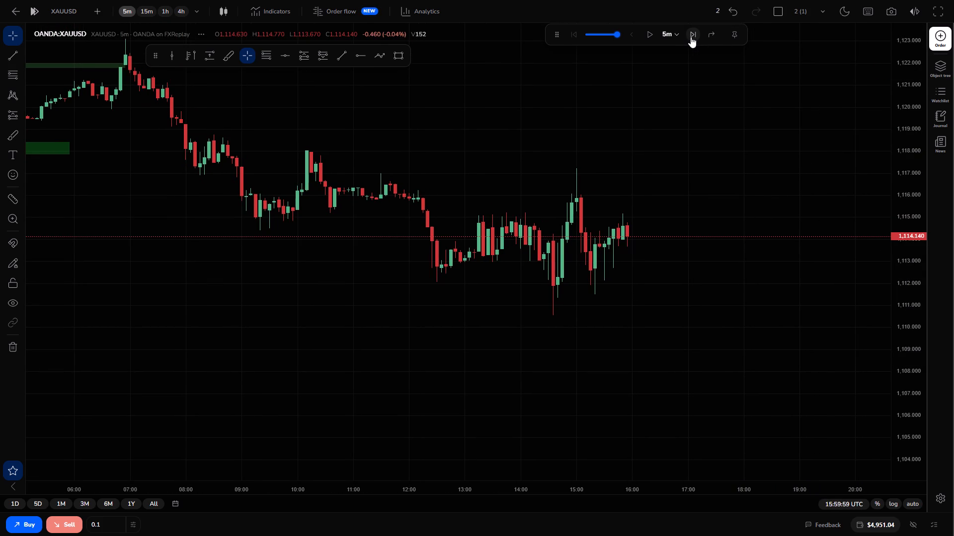
{"action": "double_click", "coordinate": [691, 37]}
Draw a rectangle zone over the afternoon highs, about 1,115.37 to 1,114.9, from 13:15 to about 16:20 on 12 Nov.
{"action": "left_click_drag", "start_coordinate": [654, 196], "coordinate": [703, 149]}
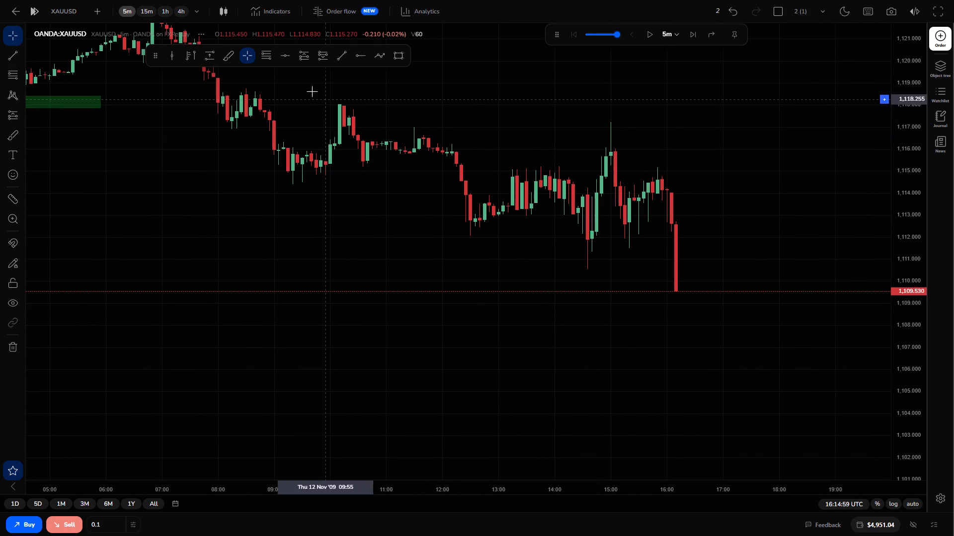
{"action": "left_click", "coordinate": [395, 48]}
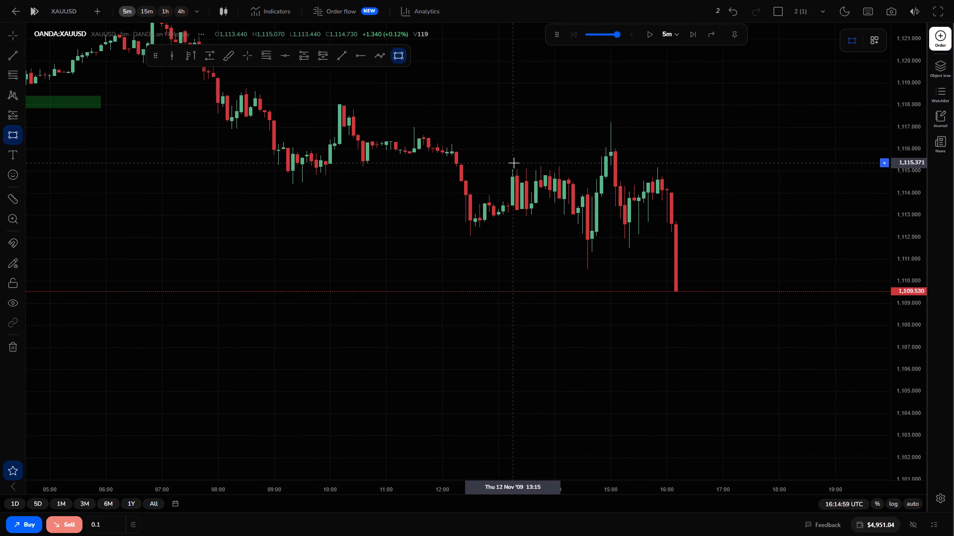
{"action": "left_click_drag", "start_coordinate": [514, 163], "coordinate": [572, 166]}
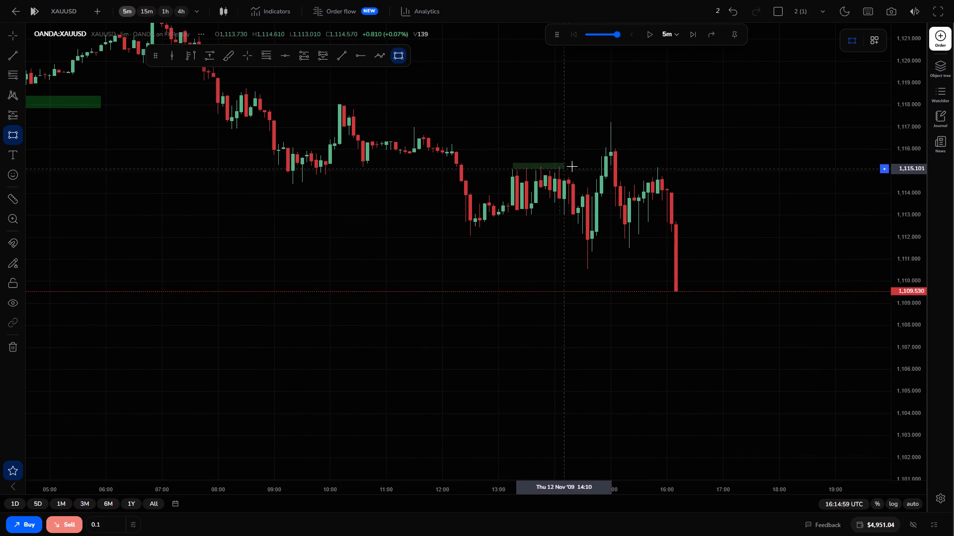
{"action": "left_click_drag", "start_coordinate": [572, 166], "coordinate": [625, 171]}
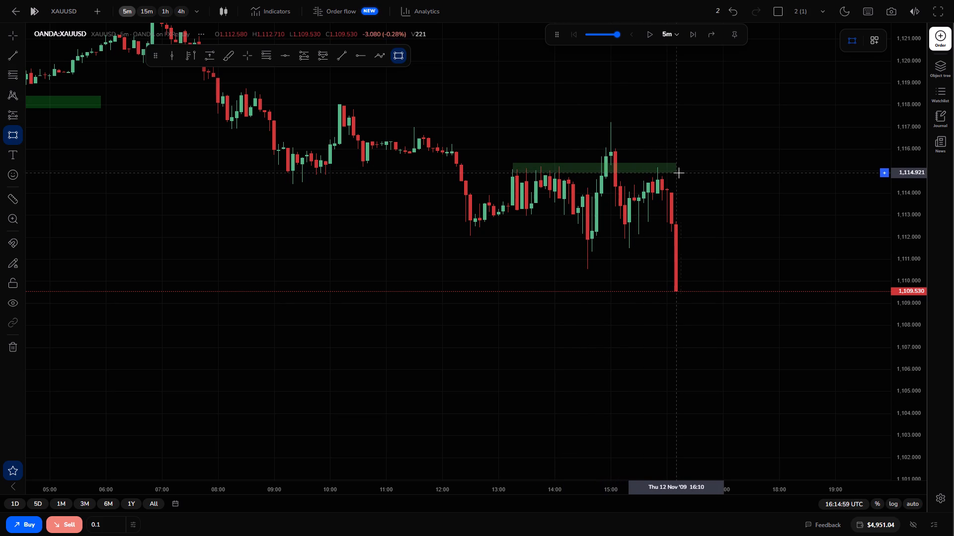
{"action": "left_click", "coordinate": [685, 173]}
{"action": "left_click", "coordinate": [740, 246]}
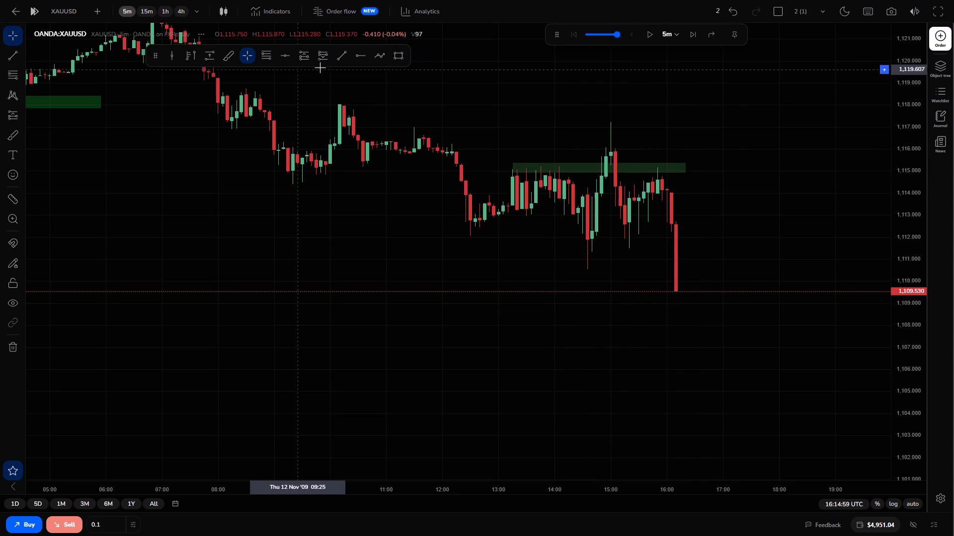
Draw a second rectangle zone along the range's lows, about 1,113.2 to 1,112.8, from 13:05 to about 16:45.
{"action": "left_click", "coordinate": [399, 60]}
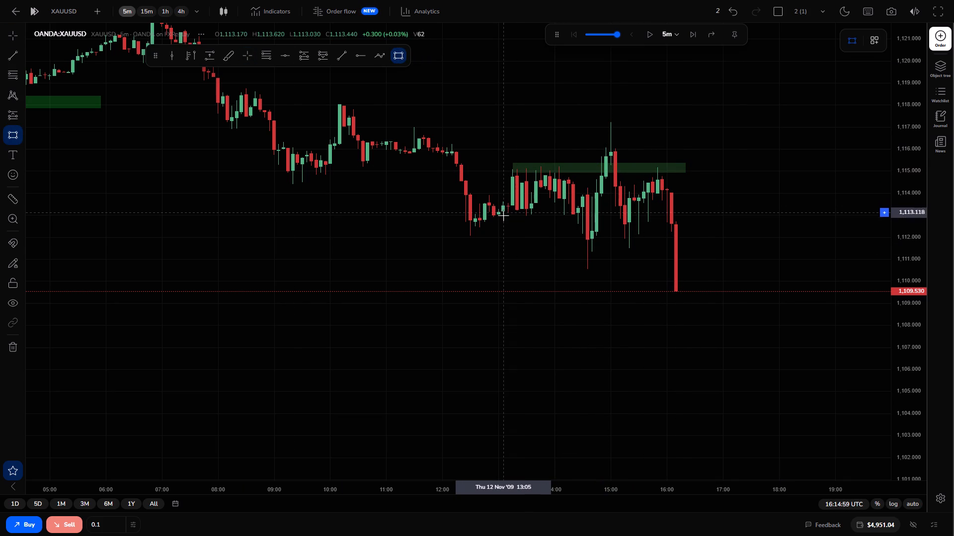
{"action": "left_click_drag", "start_coordinate": [505, 211], "coordinate": [586, 226]}
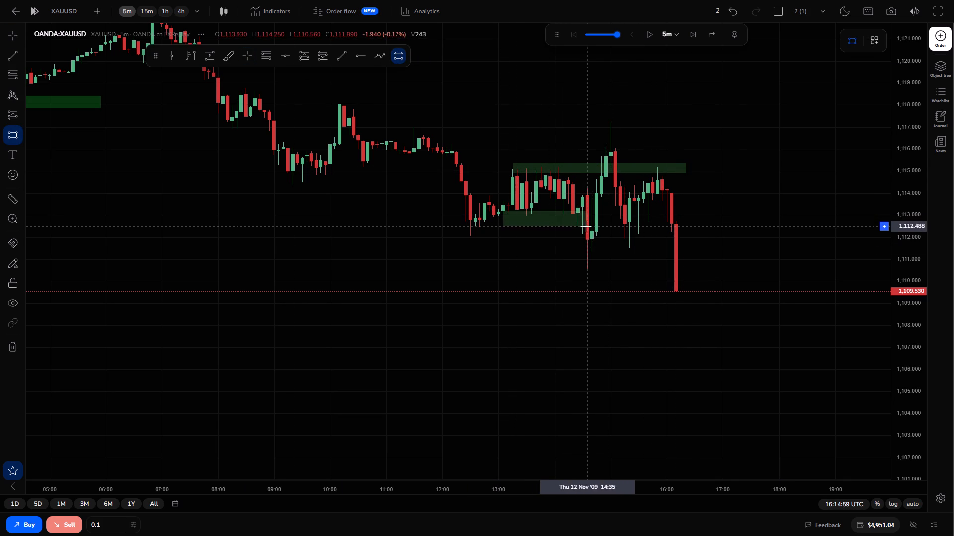
{"action": "left_click", "coordinate": [711, 219]}
{"action": "double_click", "coordinate": [700, 242]}
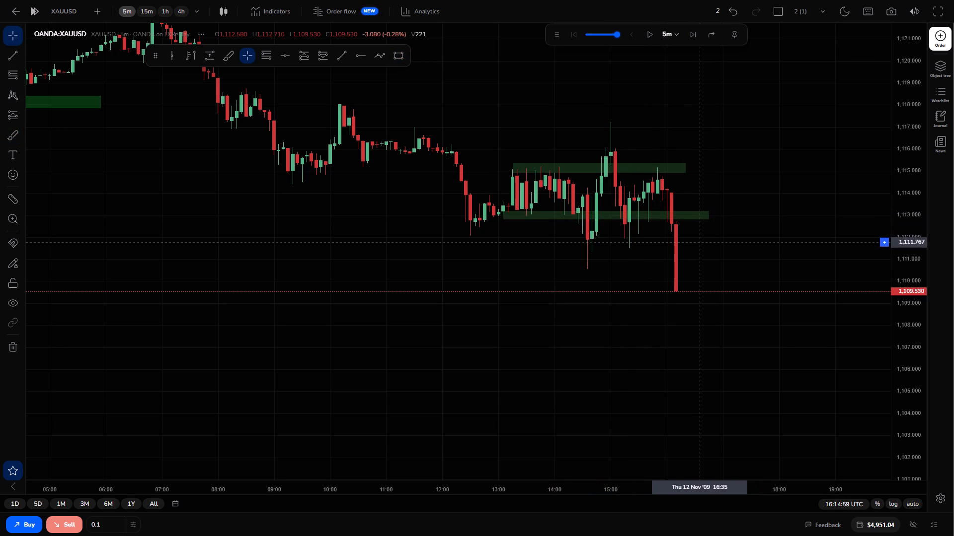
Advance the replay candle by candle to 16:54:59 UTC, following the breakdown below the lower zone.
{"action": "left_click_drag", "start_coordinate": [731, 177], "coordinate": [740, 158]}
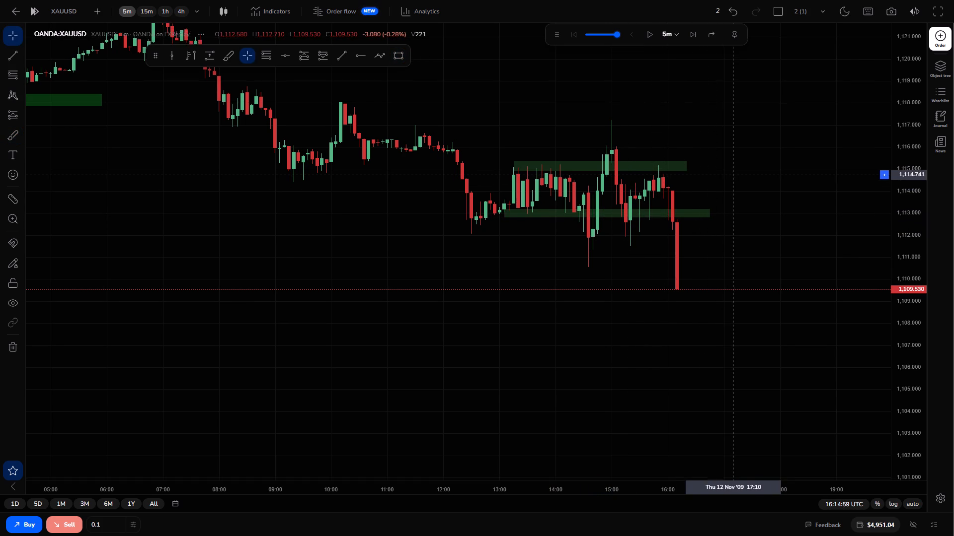
{"action": "left_click_drag", "start_coordinate": [740, 158], "coordinate": [747, 128]}
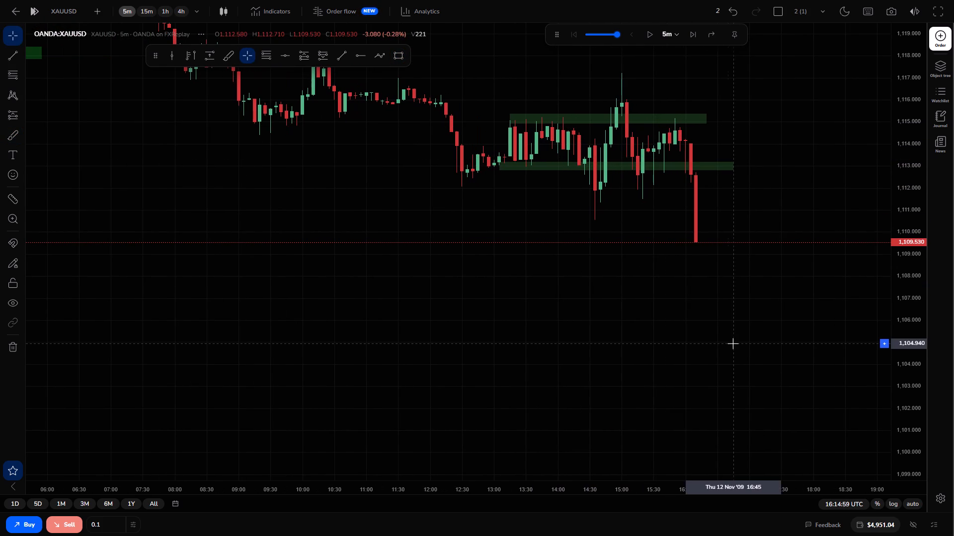
{"action": "left_click_drag", "start_coordinate": [906, 349], "coordinate": [896, 280]}
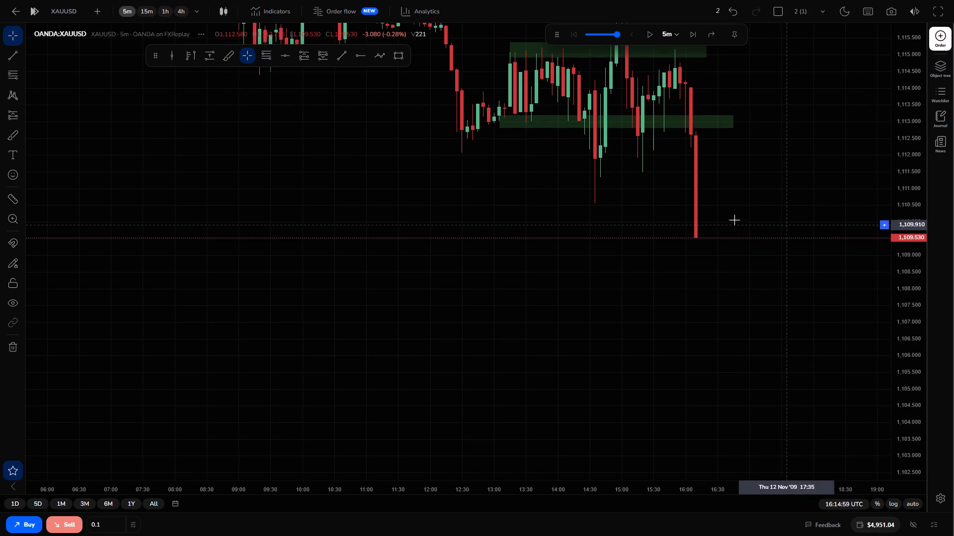
{"action": "left_click_drag", "start_coordinate": [732, 219], "coordinate": [775, 339]}
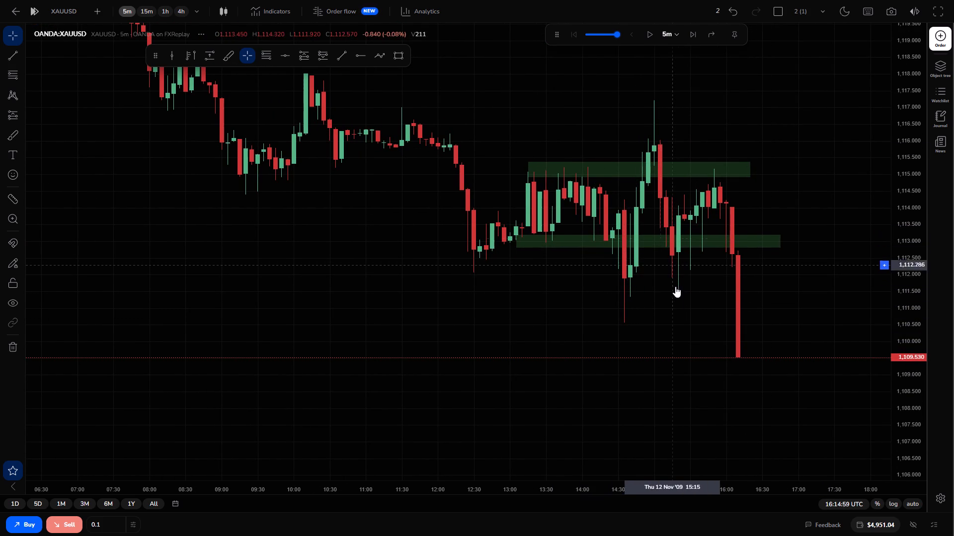
{"action": "left_click_drag", "start_coordinate": [676, 297], "coordinate": [626, 240]}
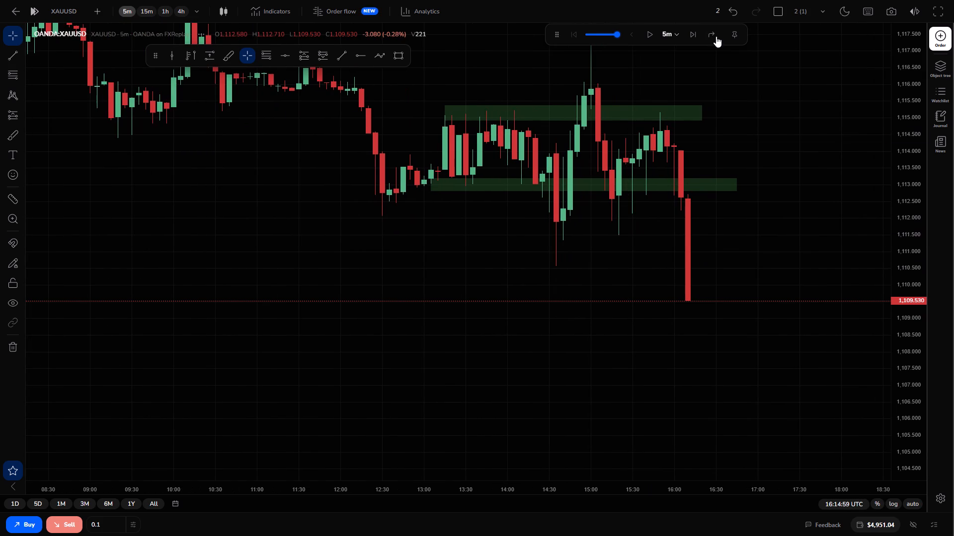
{"action": "triple_click", "coordinate": [687, 31]}
{"action": "triple_click", "coordinate": [687, 31]}
{"action": "double_click", "coordinate": [687, 31]}
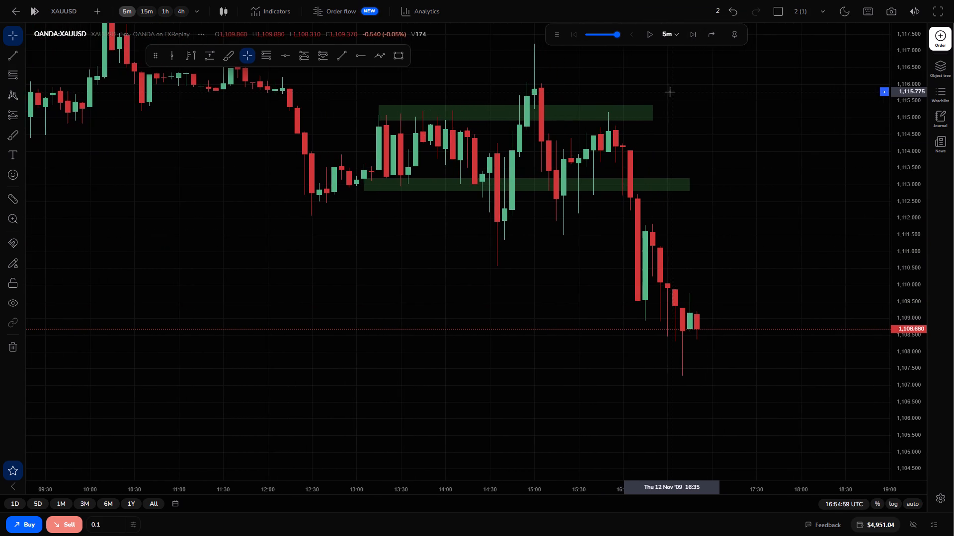
Advance the replay candle by candle to 18:19:59 UTC.
{"action": "left_click_drag", "start_coordinate": [748, 209], "coordinate": [767, 137]}
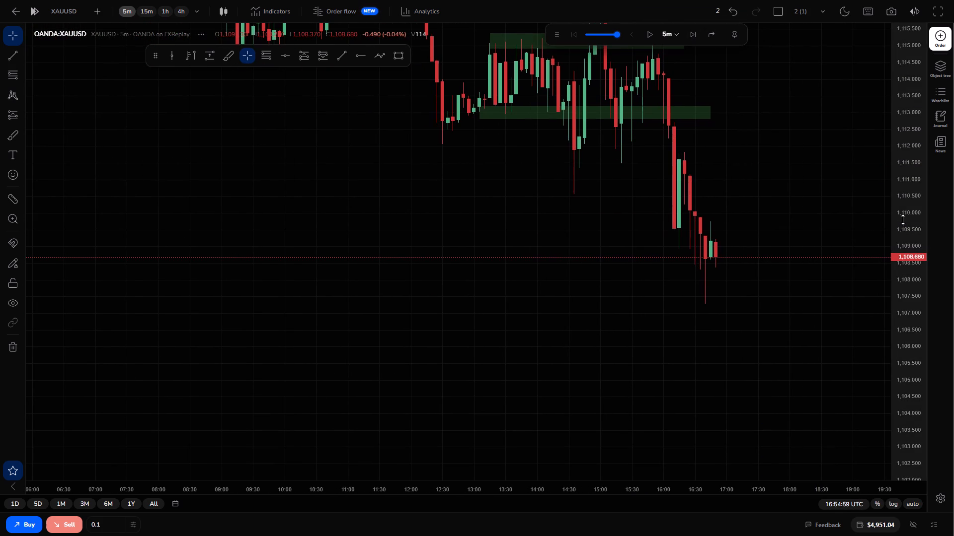
{"action": "left_click_drag", "start_coordinate": [903, 212], "coordinate": [902, 252]}
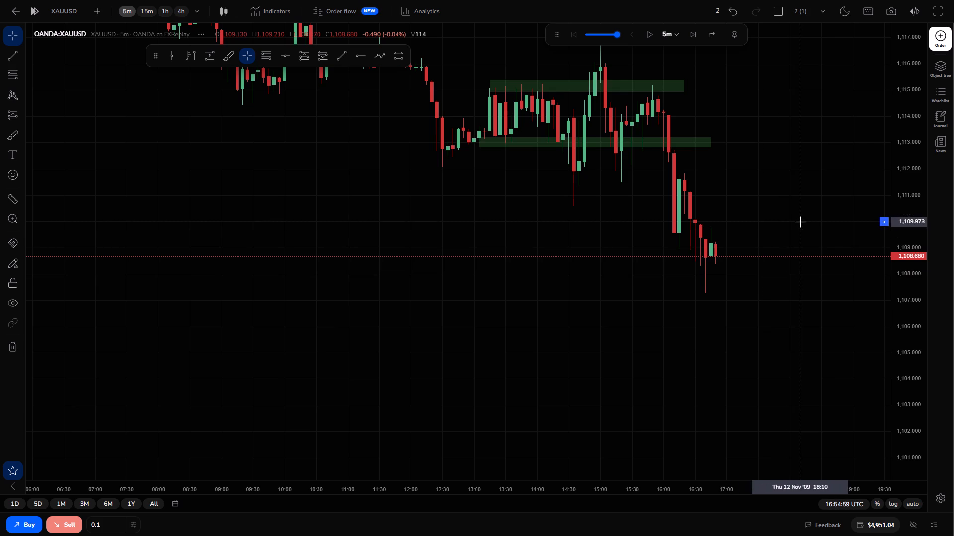
{"action": "left_click_drag", "start_coordinate": [686, 274], "coordinate": [706, 222]}
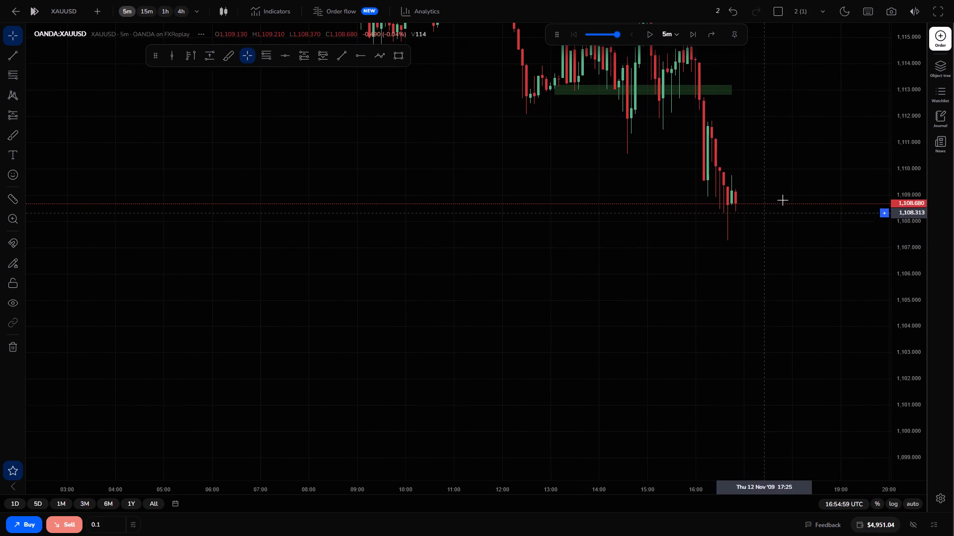
{"action": "left_click_drag", "start_coordinate": [785, 175], "coordinate": [708, 240]}
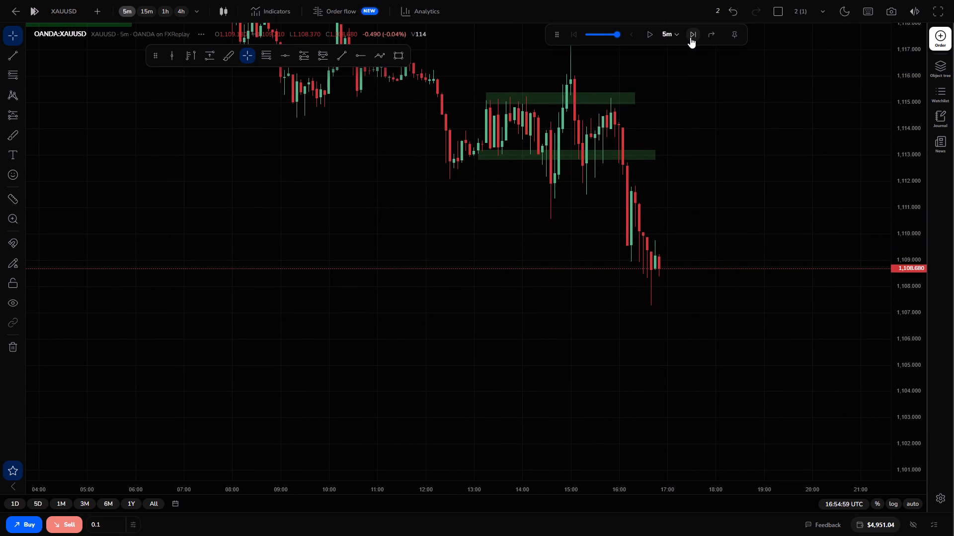
{"action": "triple_click", "coordinate": [690, 37]}
{"action": "triple_click", "coordinate": [690, 37]}
{"action": "triple_click", "coordinate": [690, 37]}
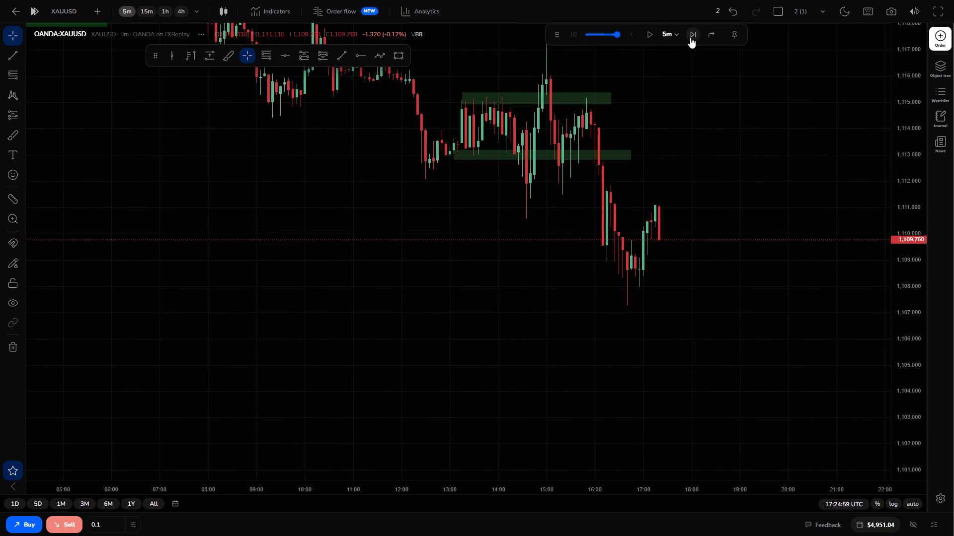
{"action": "left_click", "coordinate": [690, 37]}
{"action": "double_click", "coordinate": [690, 37]}
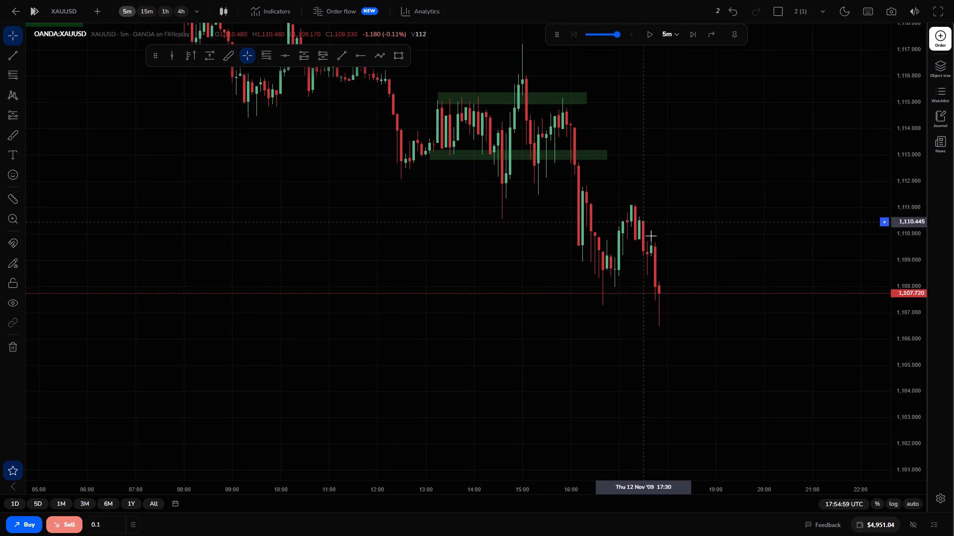
{"action": "double_click", "coordinate": [693, 33]}
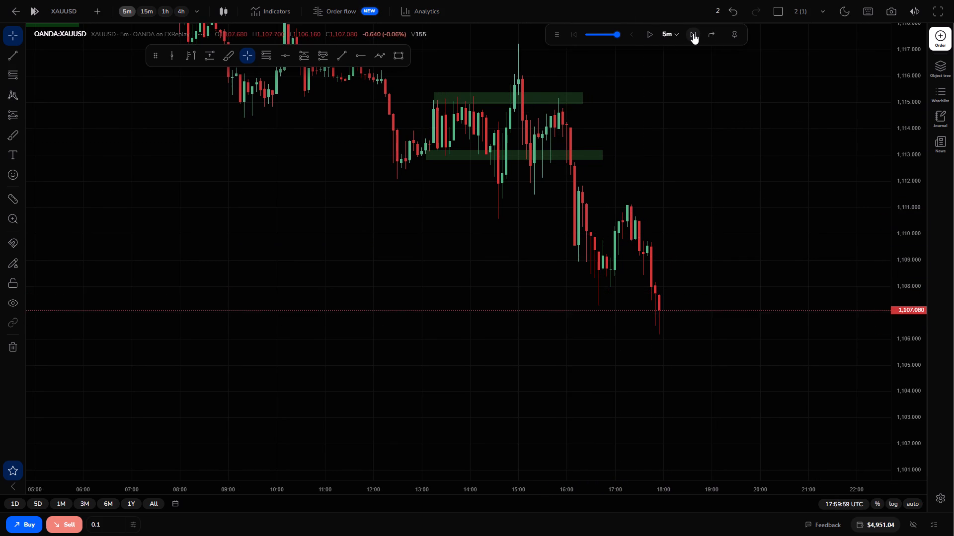
{"action": "left_click", "coordinate": [693, 33]}
{"action": "left_click", "coordinate": [693, 33]}
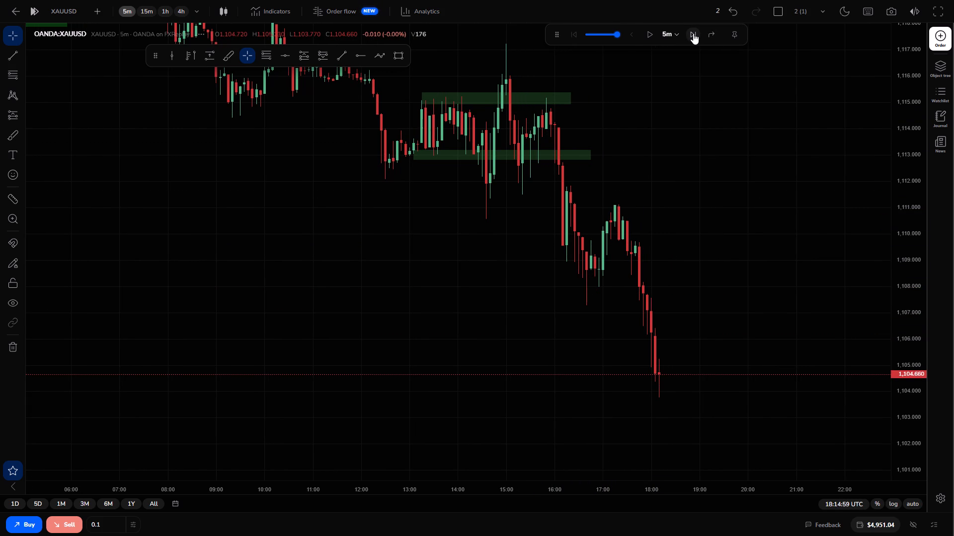
{"action": "right_click", "coordinate": [693, 33]}
{"action": "left_click", "coordinate": [620, 92]}
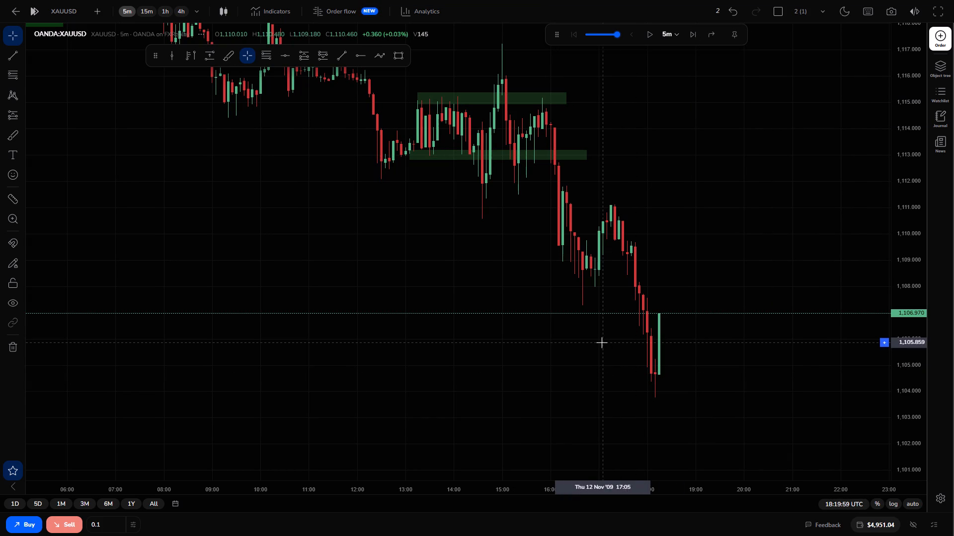
Buy 0.1 lots of XAUUSD at market, with take profit at about 1,110.483 and stop loss at about 1,105.387.
{"action": "left_click", "coordinate": [25, 521]}
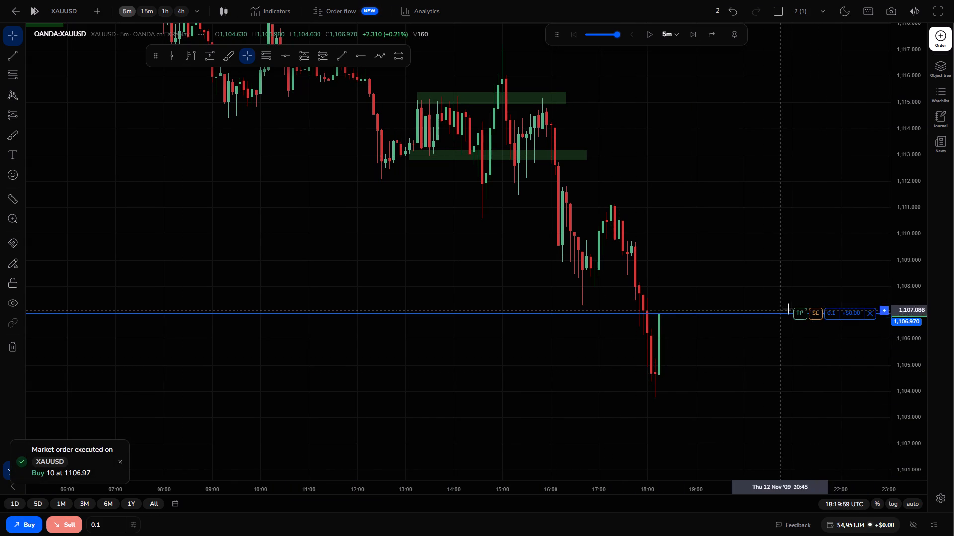
{"action": "left_click_drag", "start_coordinate": [799, 315], "coordinate": [791, 221]}
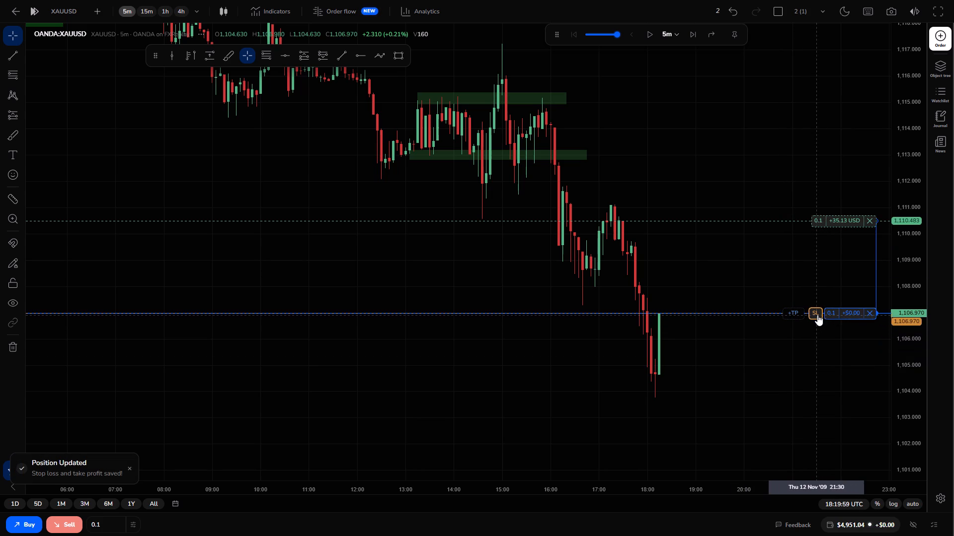
{"action": "left_click_drag", "start_coordinate": [817, 315], "coordinate": [813, 399]}
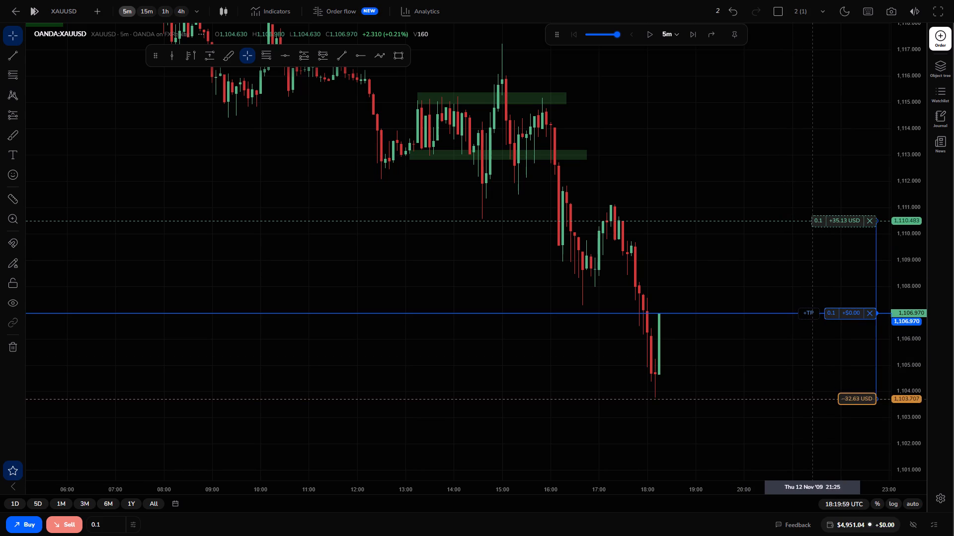
{"action": "left_click_drag", "start_coordinate": [813, 399], "coordinate": [799, 354]}
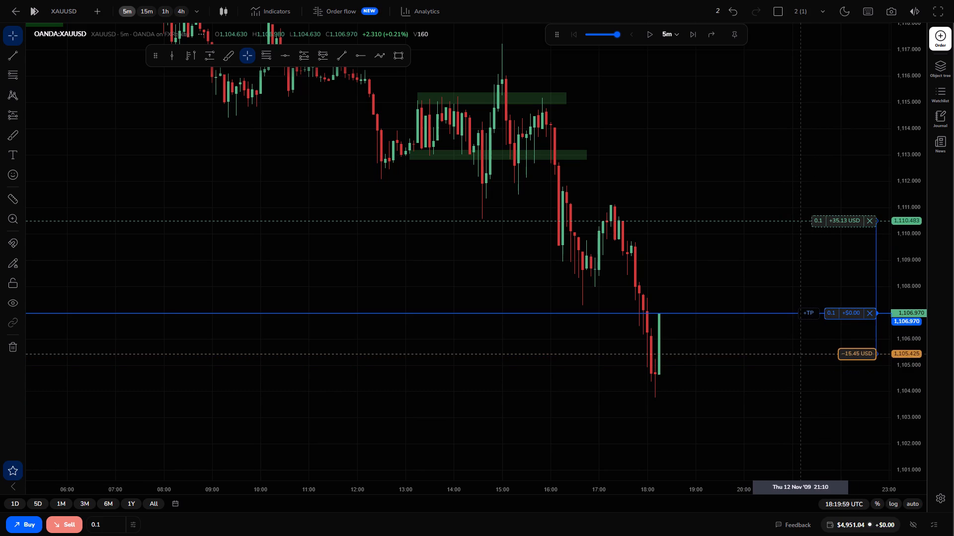
{"action": "left_click_drag", "start_coordinate": [799, 354], "coordinate": [797, 349]}
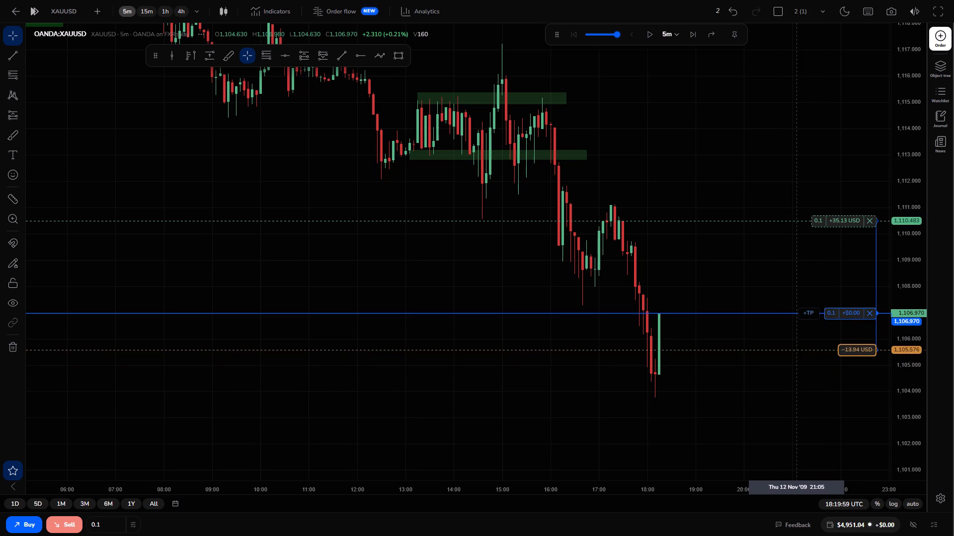
{"action": "left_click_drag", "start_coordinate": [797, 349], "coordinate": [794, 355]}
Close 100% of the open 0.1-lot buy position.
{"action": "left_click", "coordinate": [866, 317]}
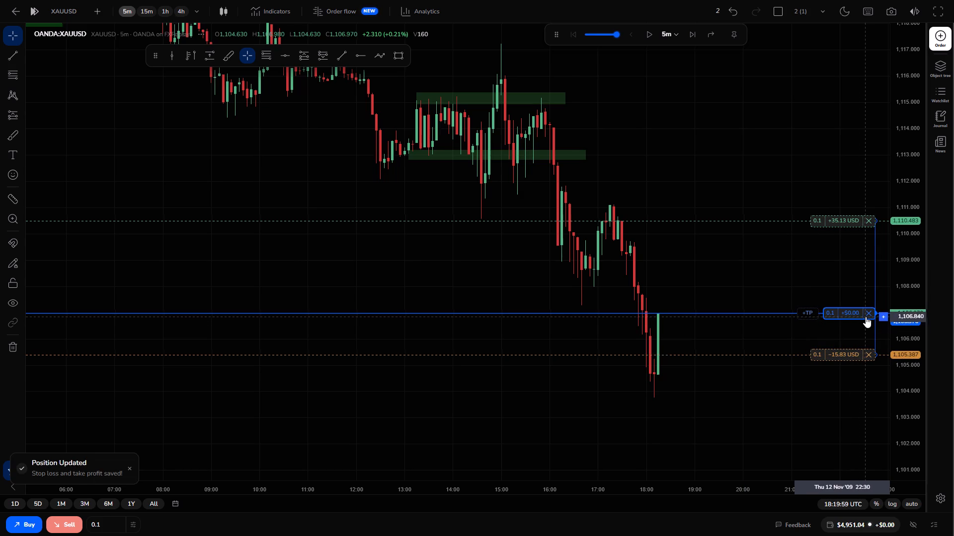
{"action": "left_click", "coordinate": [833, 491]}
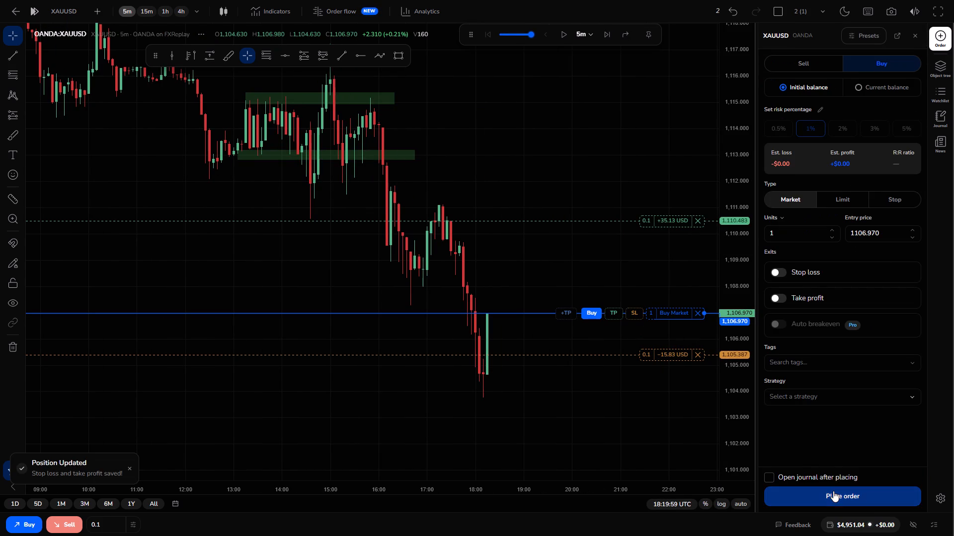
{"action": "left_click", "coordinate": [696, 316]}
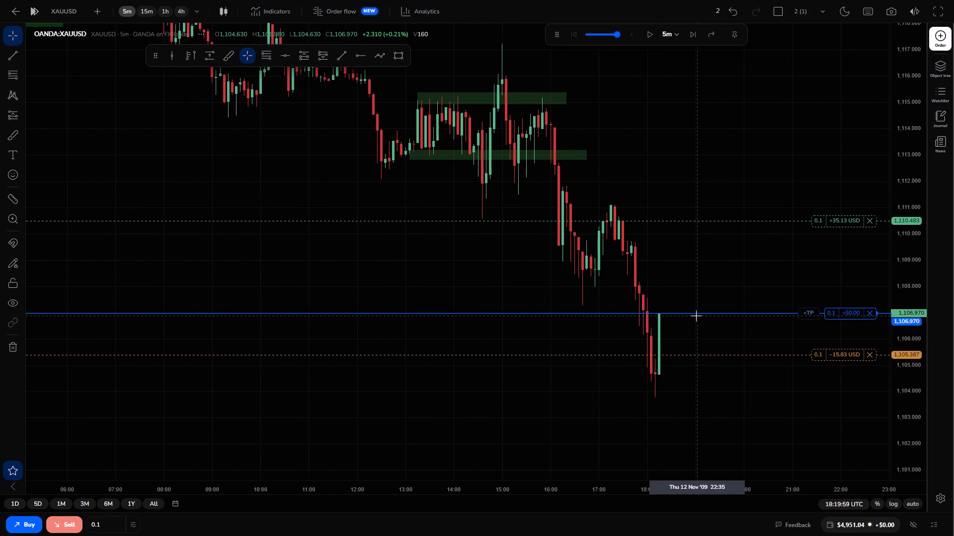
{"action": "left_click", "coordinate": [870, 314]}
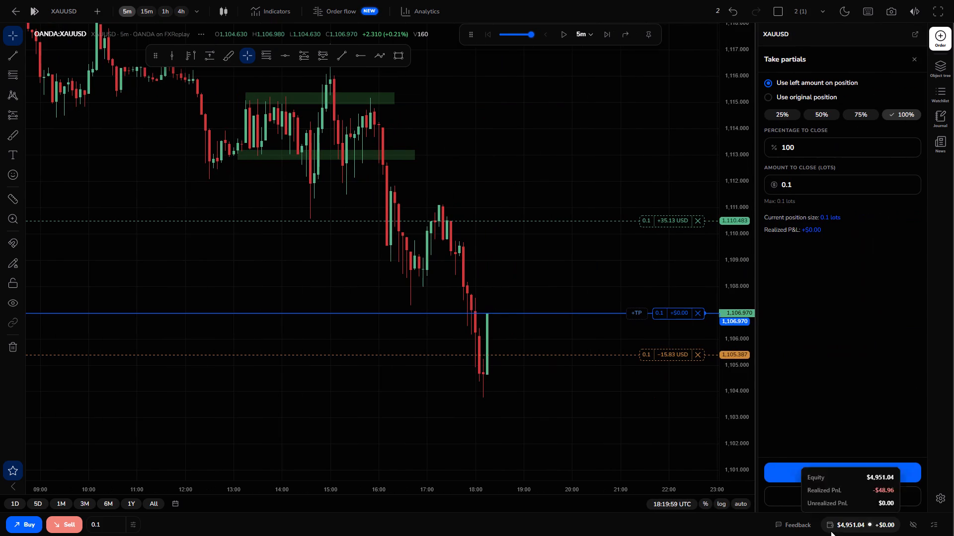
{"action": "left_click", "coordinate": [809, 463]}
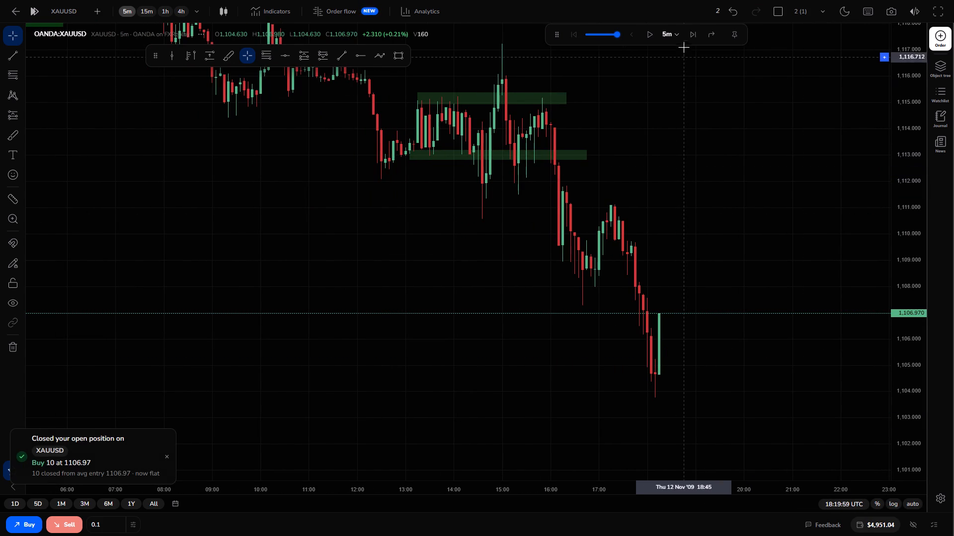
Advance the replay candle by candle to 20:19:59 UTC.
{"action": "left_click", "coordinate": [688, 33]}
{"action": "left_click", "coordinate": [688, 33]}
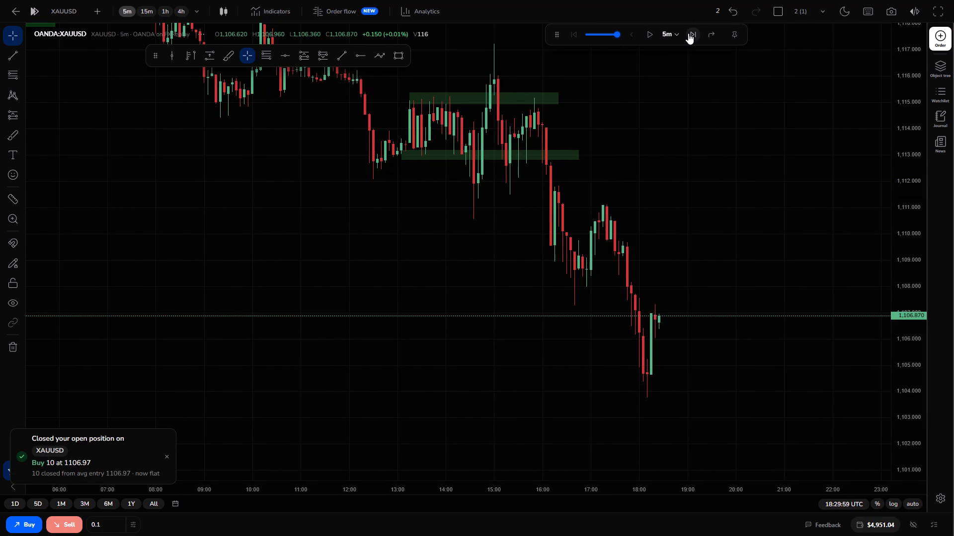
{"action": "double_click", "coordinate": [688, 33]}
{"action": "triple_click", "coordinate": [688, 33]}
{"action": "triple_click", "coordinate": [688, 33]}
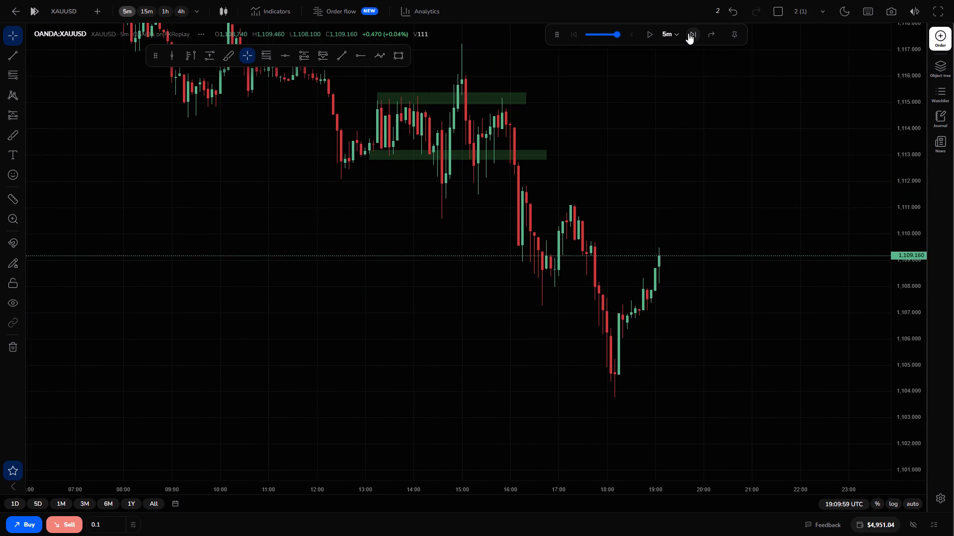
{"action": "triple_click", "coordinate": [688, 33]}
{"action": "triple_click", "coordinate": [688, 33]}
{"action": "double_click", "coordinate": [688, 33]}
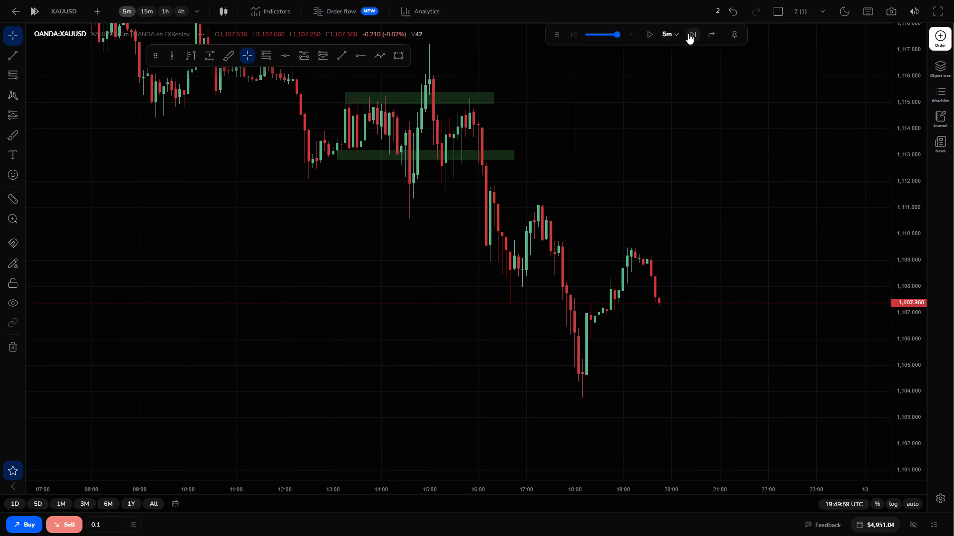
{"action": "double_click", "coordinate": [688, 33]}
{"action": "triple_click", "coordinate": [688, 33]}
{"action": "left_click", "coordinate": [688, 33]}
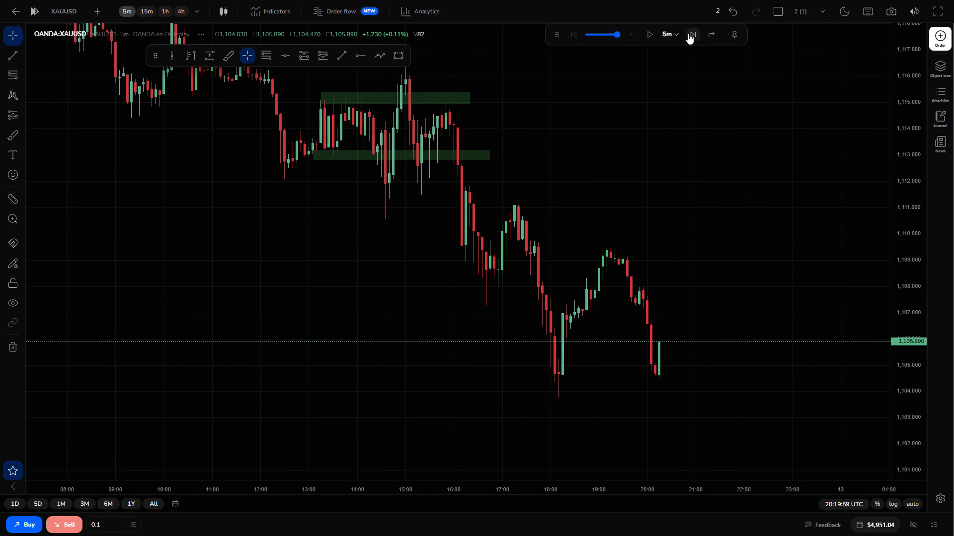
Reposition the lower green zone between about 1,112.713 and 1,113.096, starting at 12:50, and extend its end to 23:10.
{"action": "left_click_drag", "start_coordinate": [629, 213], "coordinate": [699, 141]}
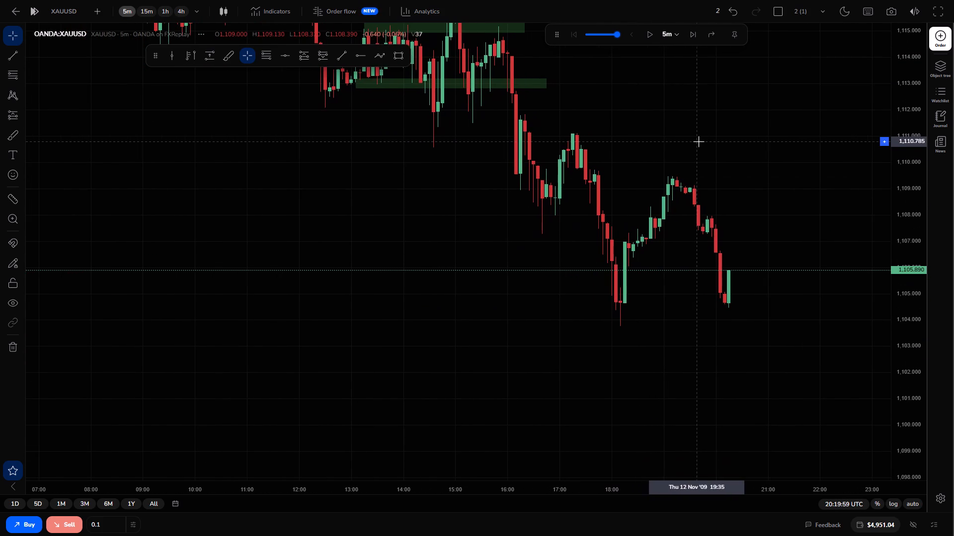
{"action": "left_click_drag", "start_coordinate": [912, 349], "coordinate": [902, 301]}
{"action": "left_click_drag", "start_coordinate": [785, 280], "coordinate": [781, 372]}
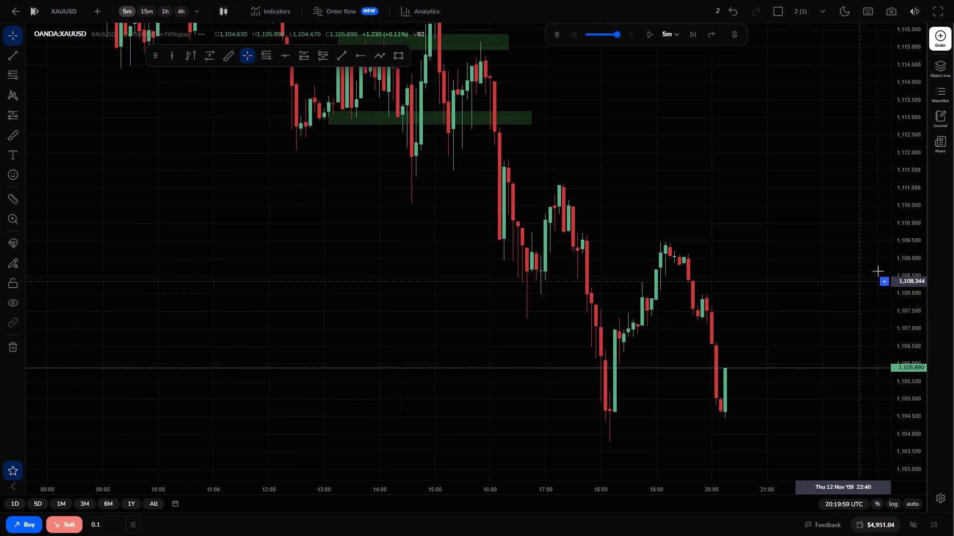
{"action": "left_click_drag", "start_coordinate": [907, 225], "coordinate": [899, 302]}
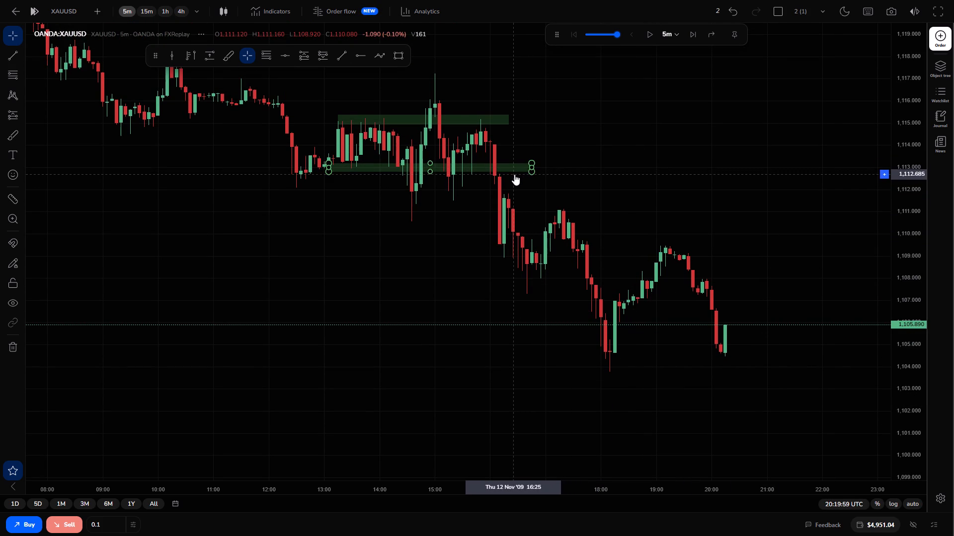
{"action": "left_click_drag", "start_coordinate": [514, 174], "coordinate": [510, 194]}
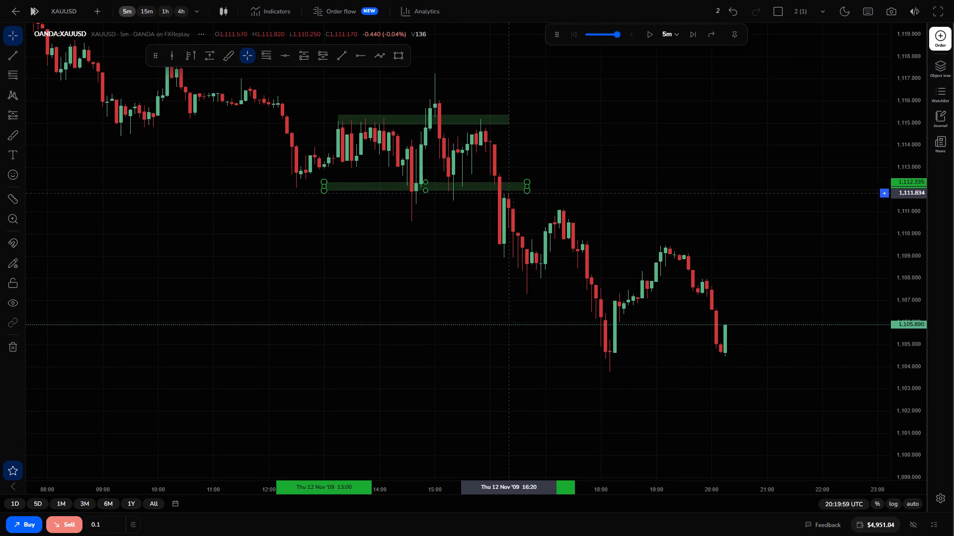
{"action": "left_click_drag", "start_coordinate": [510, 194], "coordinate": [501, 176]}
{"action": "left_click_drag", "start_coordinate": [901, 285], "coordinate": [891, 197]}
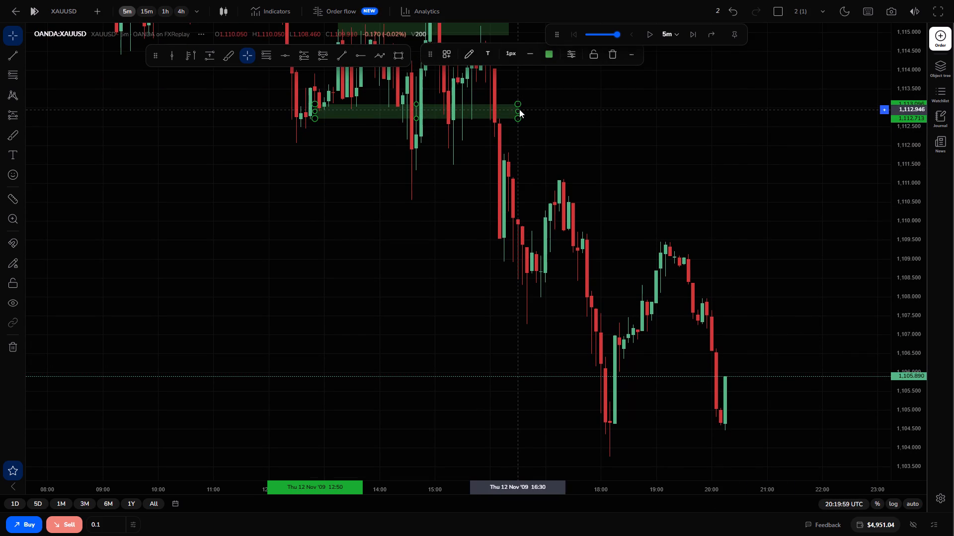
{"action": "left_click_drag", "start_coordinate": [520, 109], "coordinate": [887, 157]}
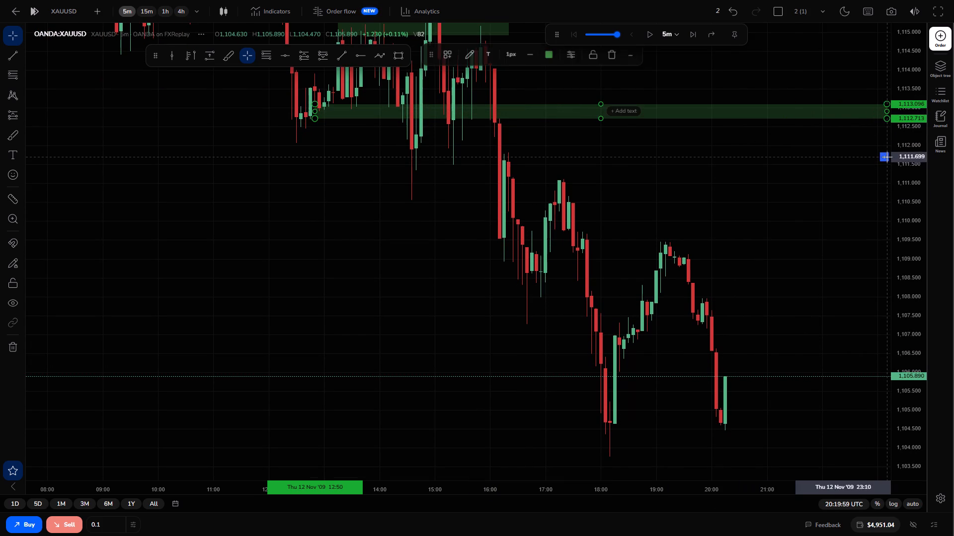
Draw a rectangle zone at the 18:10 swing low, from about 1,104.4 down to 1,103.421, extending to 23:00.
{"action": "left_click_drag", "start_coordinate": [795, 187], "coordinate": [748, 239]}
{"action": "left_click_drag", "start_coordinate": [748, 239], "coordinate": [723, 145]}
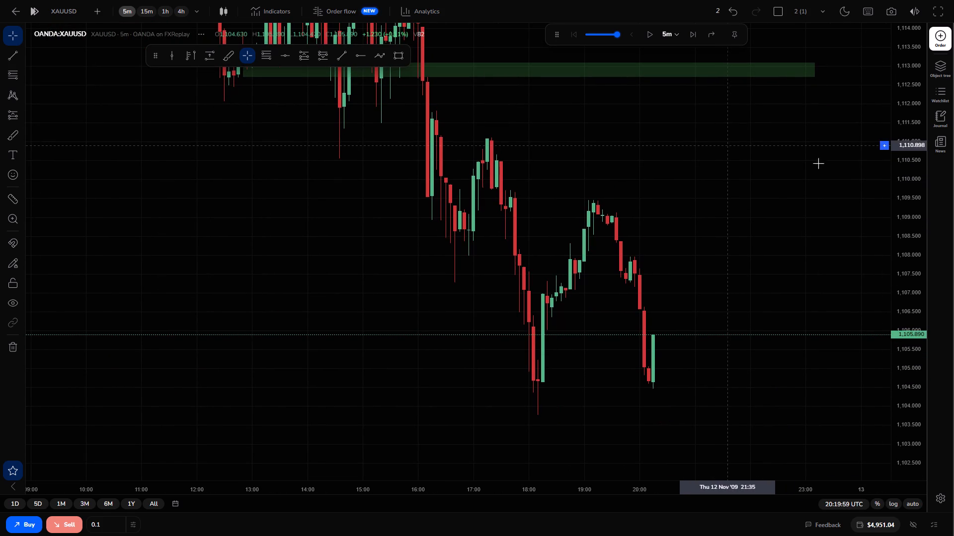
{"action": "left_click_drag", "start_coordinate": [918, 169], "coordinate": [899, 280]}
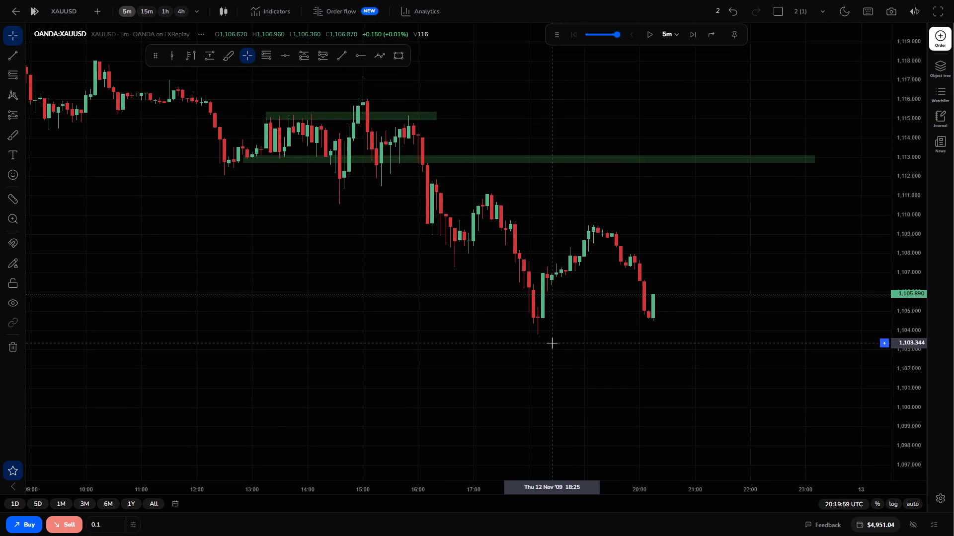
{"action": "left_click", "coordinate": [398, 59]}
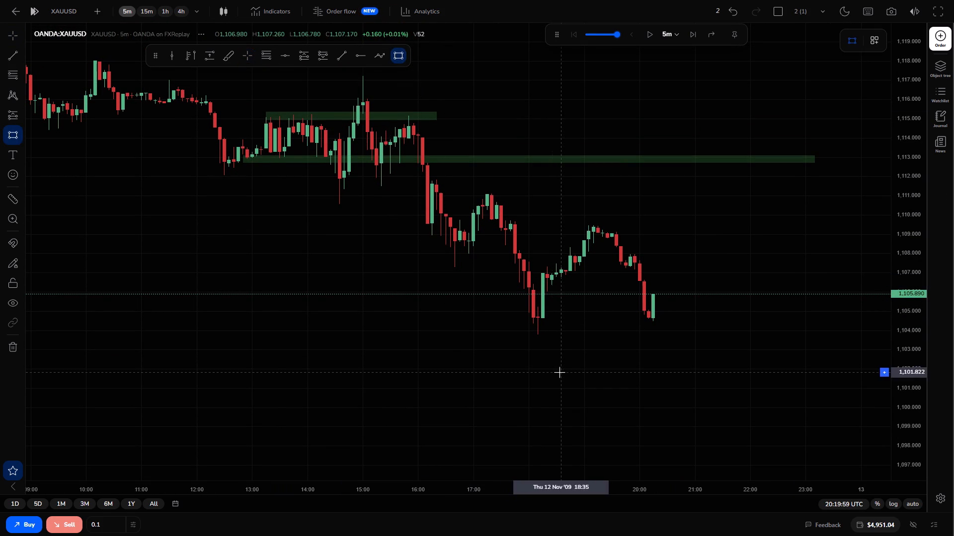
{"action": "left_click_drag", "start_coordinate": [532, 322], "coordinate": [655, 339]}
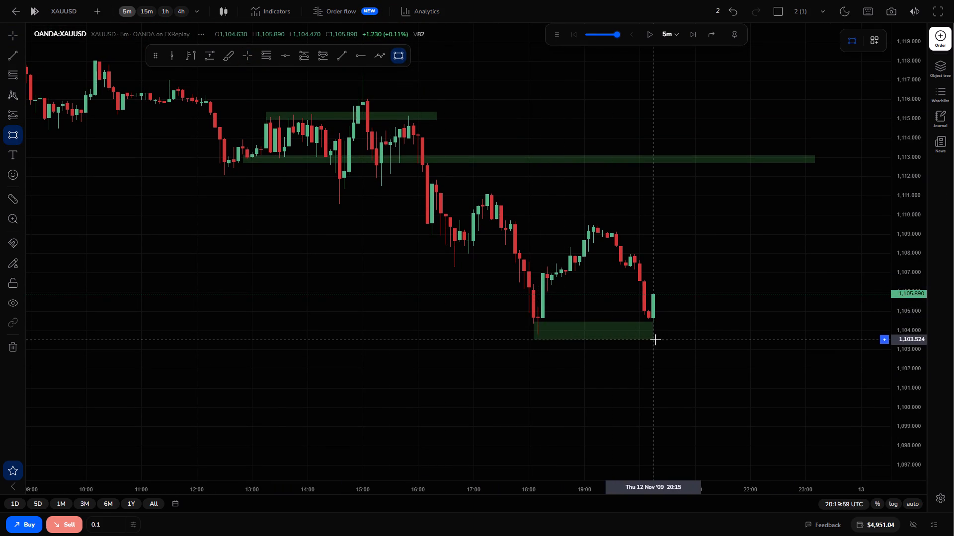
{"action": "left_click", "coordinate": [805, 341]}
{"action": "left_click", "coordinate": [844, 378]}
Advance the replay candle by candle to 23:39:59 UTC, following price through the new demand zone.
{"action": "left_click_drag", "start_coordinate": [918, 391], "coordinate": [897, 343]}
{"action": "triple_click", "coordinate": [698, 40]}
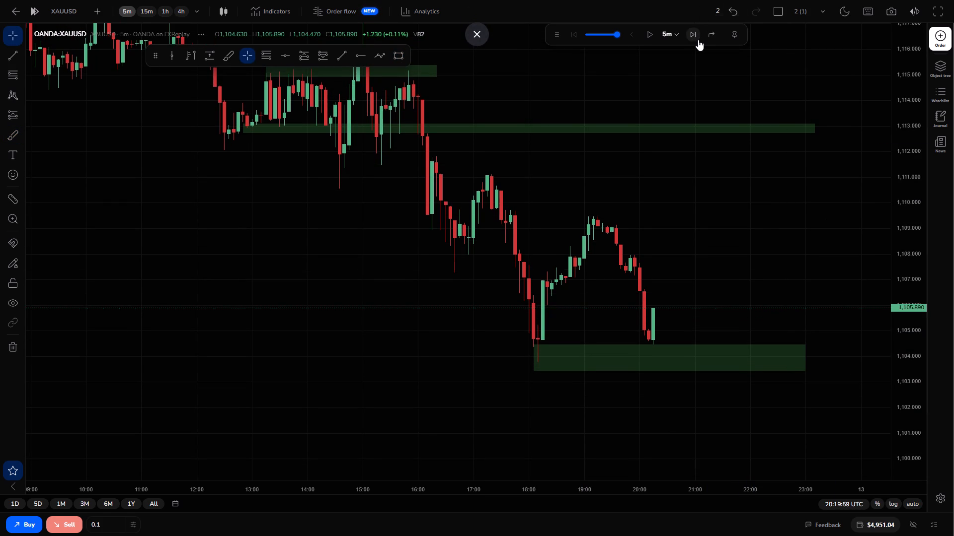
{"action": "double_click", "coordinate": [698, 40]}
{"action": "triple_click", "coordinate": [698, 40]}
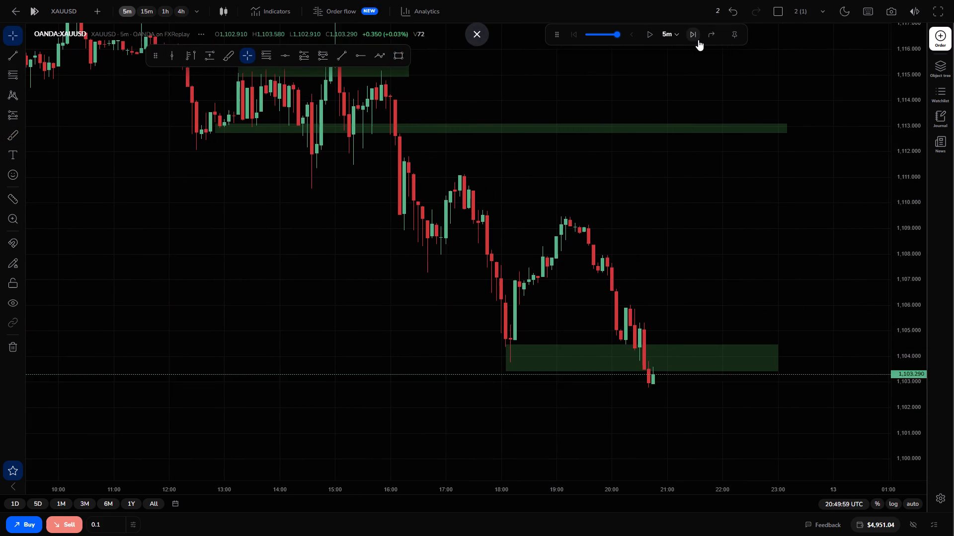
{"action": "triple_click", "coordinate": [698, 40]}
{"action": "triple_click", "coordinate": [698, 40]}
{"action": "triple_click", "coordinate": [698, 40]}
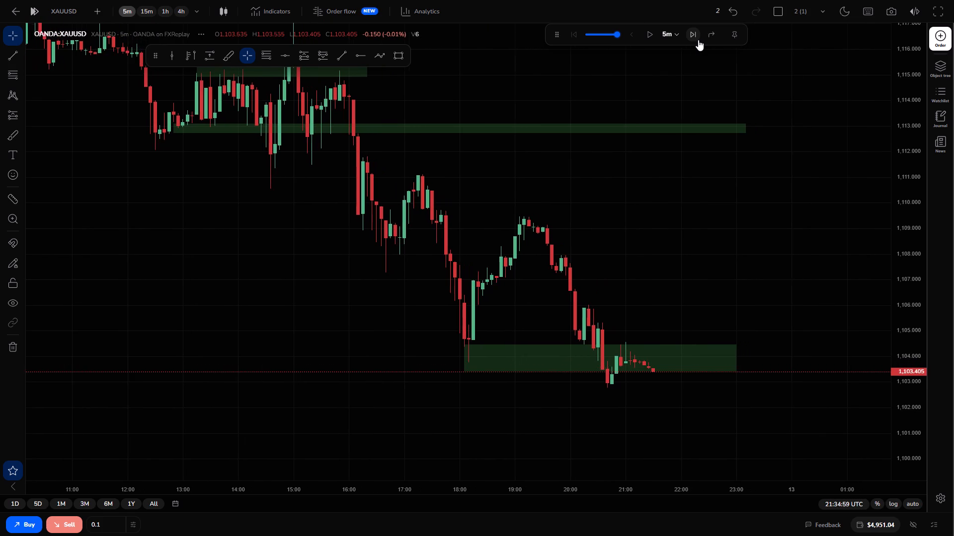
{"action": "triple_click", "coordinate": [698, 40]}
{"action": "triple_click", "coordinate": [698, 40]}
{"action": "triple_click", "coordinate": [698, 40]}
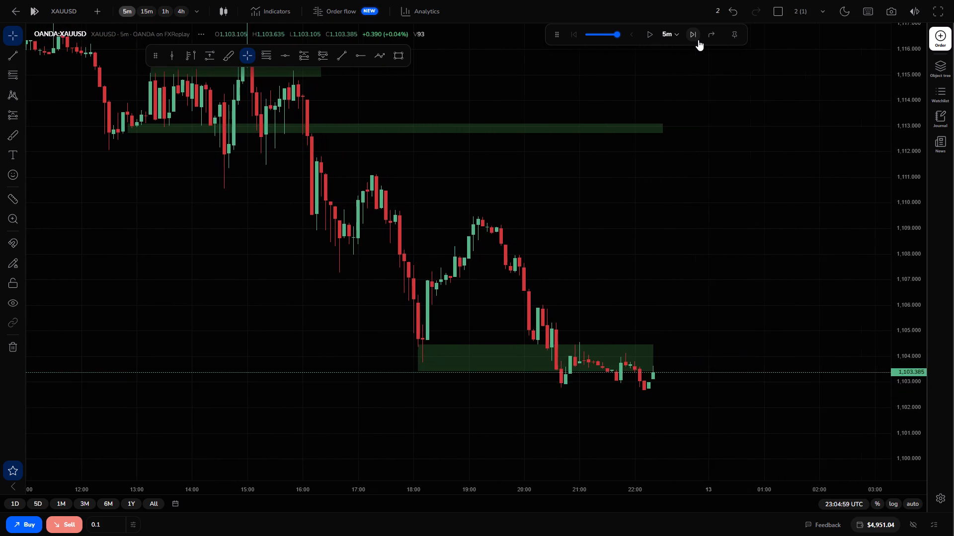
{"action": "triple_click", "coordinate": [698, 40]}
{"action": "triple_click", "coordinate": [698, 40]}
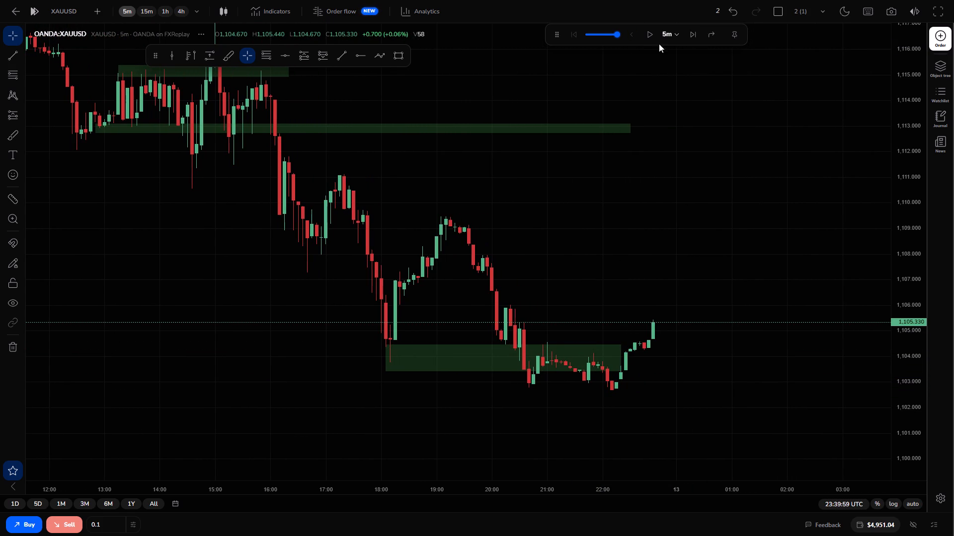
Play the replay automatically and pause it at 00:59:59 UTC.
{"action": "left_click", "coordinate": [651, 36]}
{"action": "left_click", "coordinate": [651, 36]}
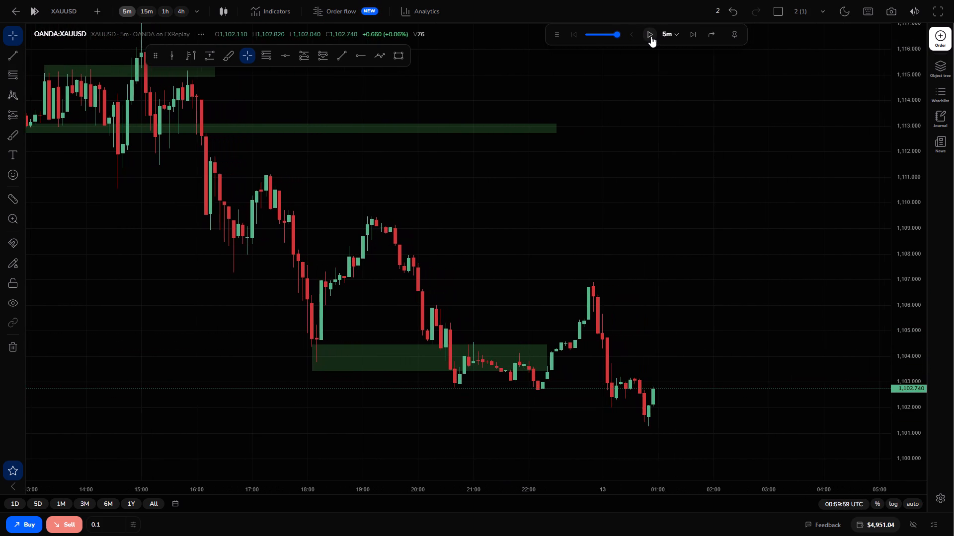
Examine the recent XAUUSD decline on the 4-hour chart, and the latest swing low back on the 5-minute chart.
{"action": "left_click_drag", "start_coordinate": [598, 211], "coordinate": [781, 181]}
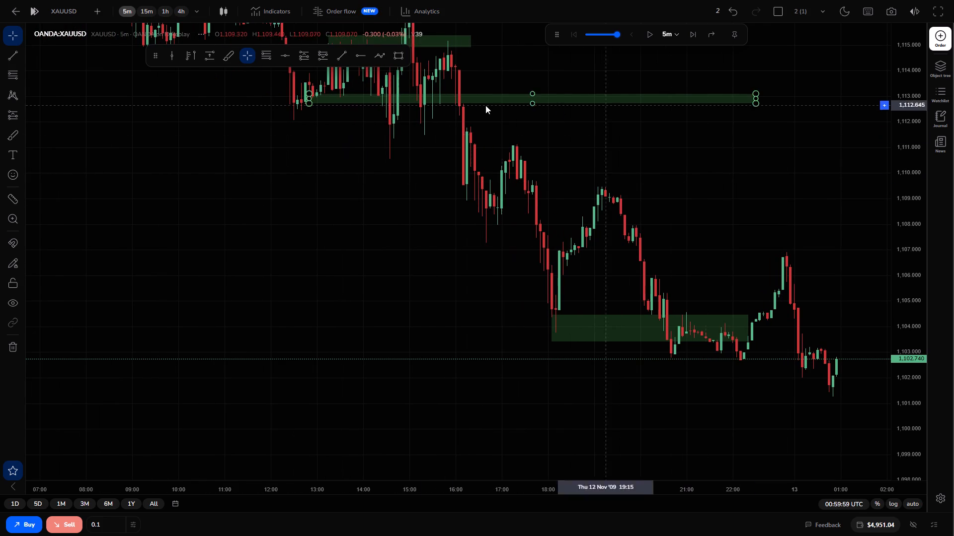
{"action": "left_click", "coordinate": [180, 14]}
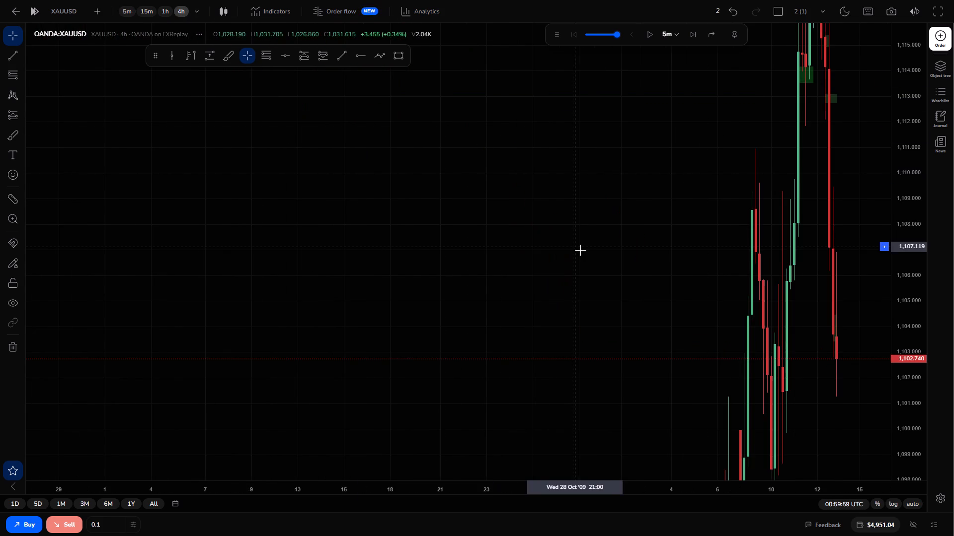
{"action": "left_click_drag", "start_coordinate": [925, 190], "coordinate": [916, 348]}
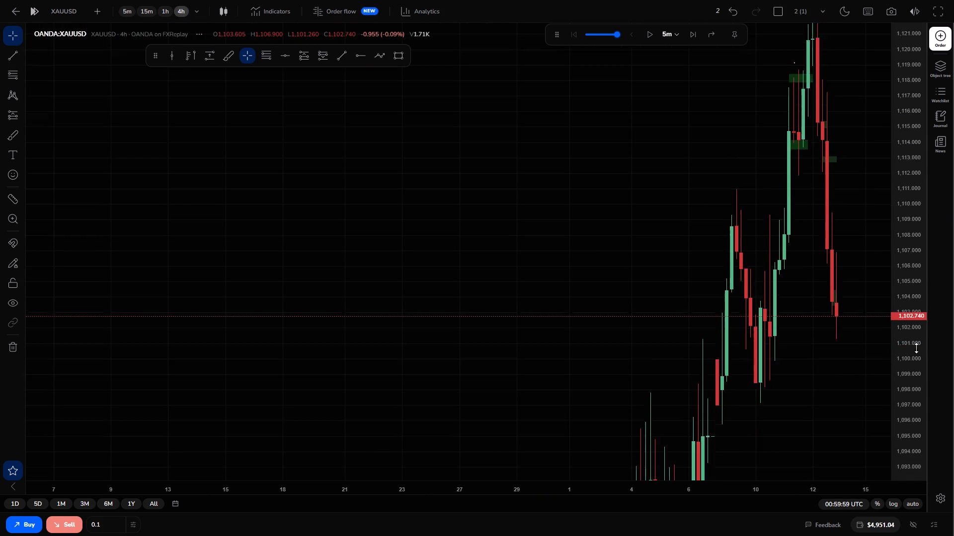
{"action": "left_click_drag", "start_coordinate": [916, 348], "coordinate": [916, 357]}
{"action": "left_click_drag", "start_coordinate": [849, 370], "coordinate": [675, 284]}
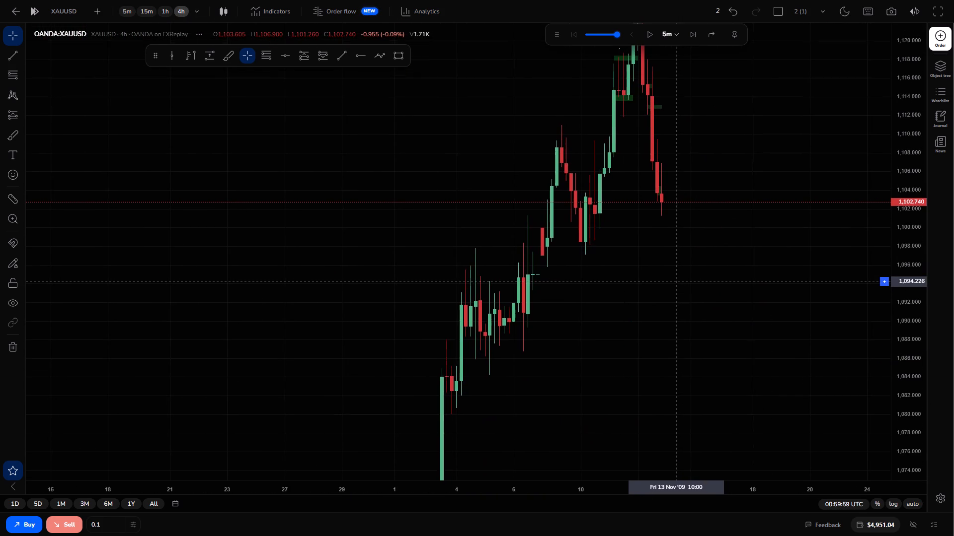
{"action": "left_click_drag", "start_coordinate": [675, 284], "coordinate": [708, 329]}
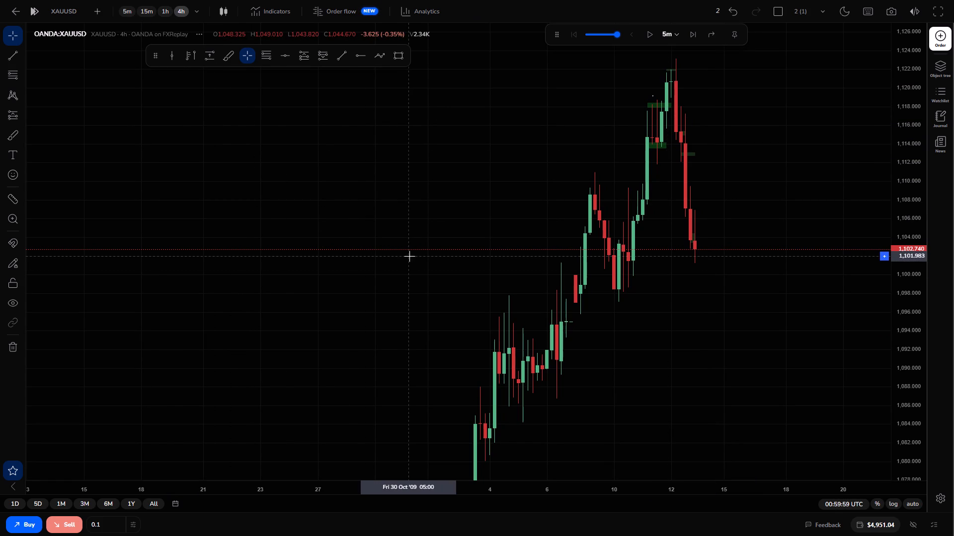
{"action": "left_click", "coordinate": [123, 8]}
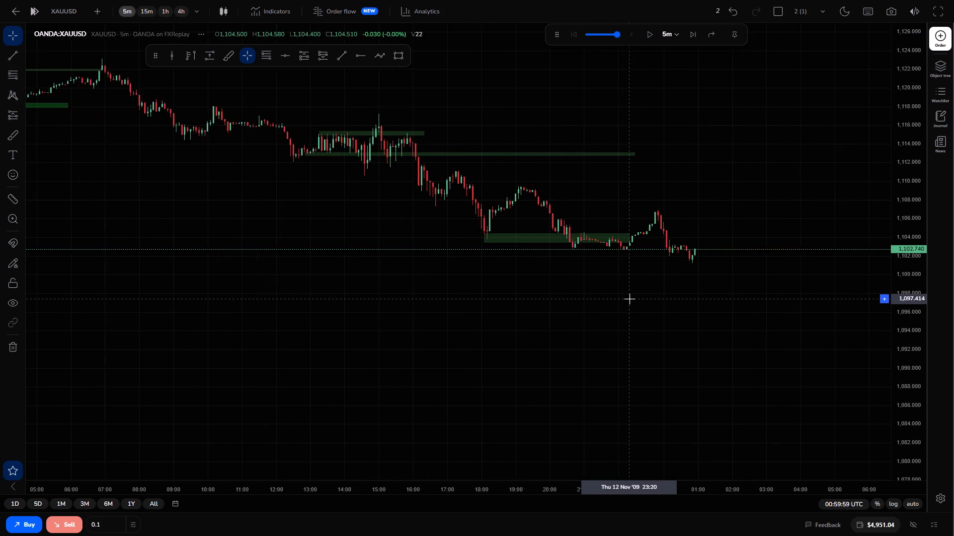
{"action": "left_click_drag", "start_coordinate": [905, 338], "coordinate": [893, 156]}
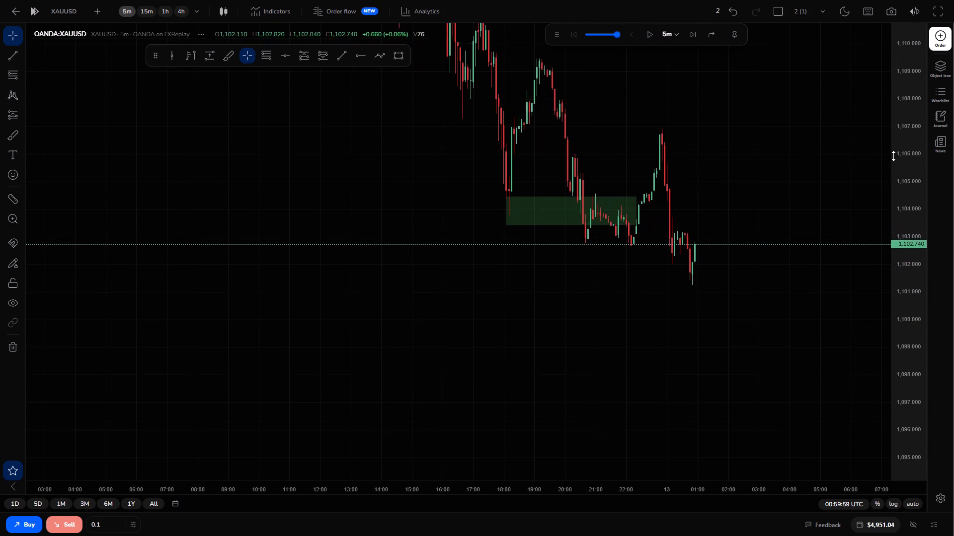
{"action": "left_click_drag", "start_coordinate": [893, 156], "coordinate": [893, 155]}
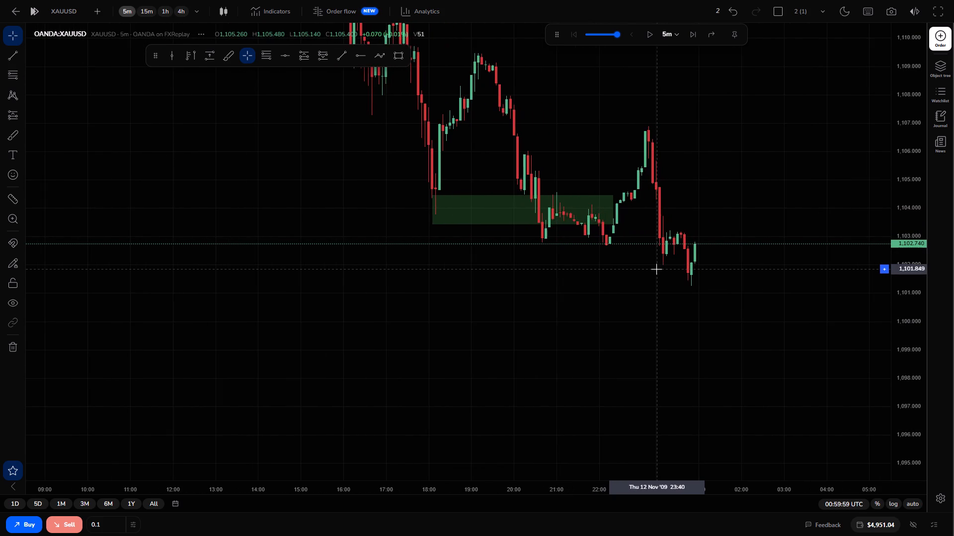
{"action": "left_click_drag", "start_coordinate": [913, 339], "coordinate": [905, 281]}
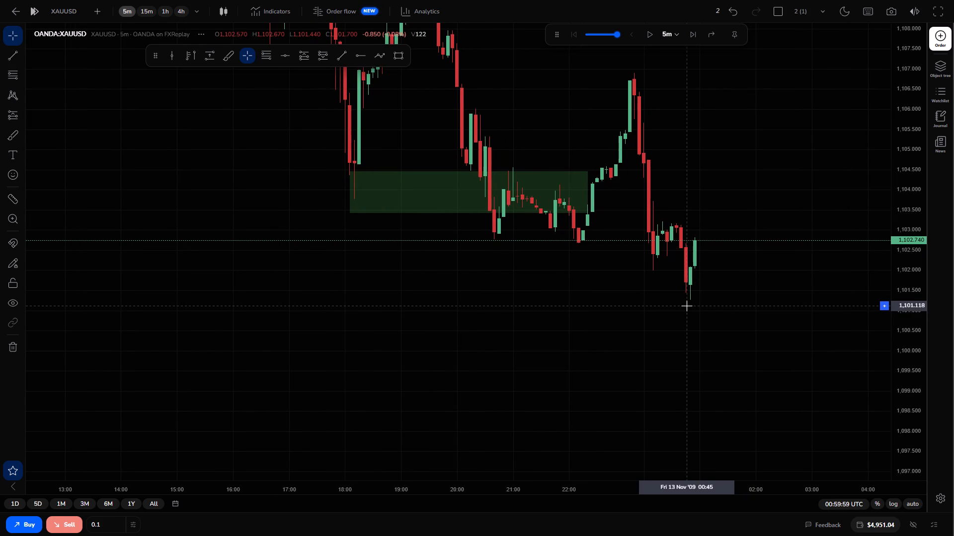
{"action": "left_click", "coordinate": [687, 306]}
Exit the full-screen browser, minimize it, and launch Kuro from the desktop.
{"action": "key", "text": "F11"}
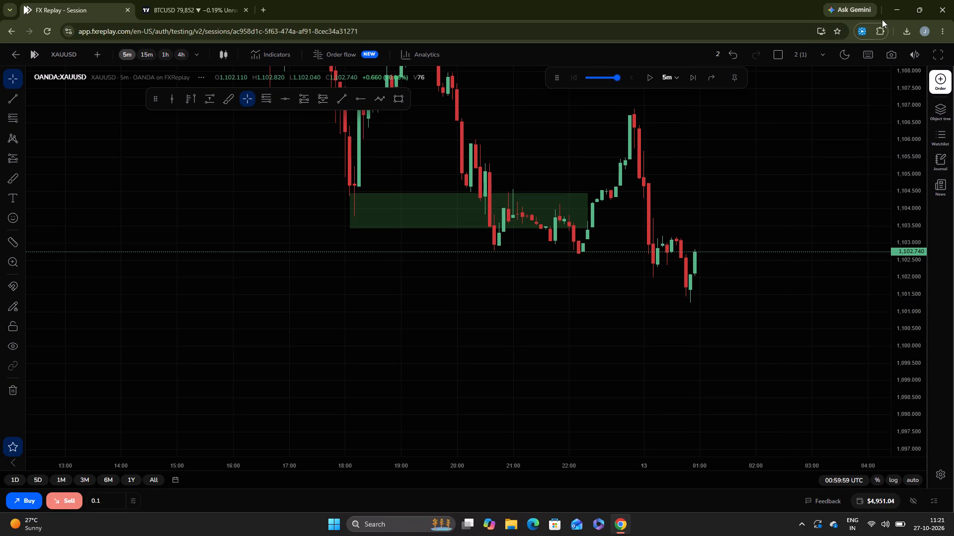
{"action": "left_click", "coordinate": [890, 12]}
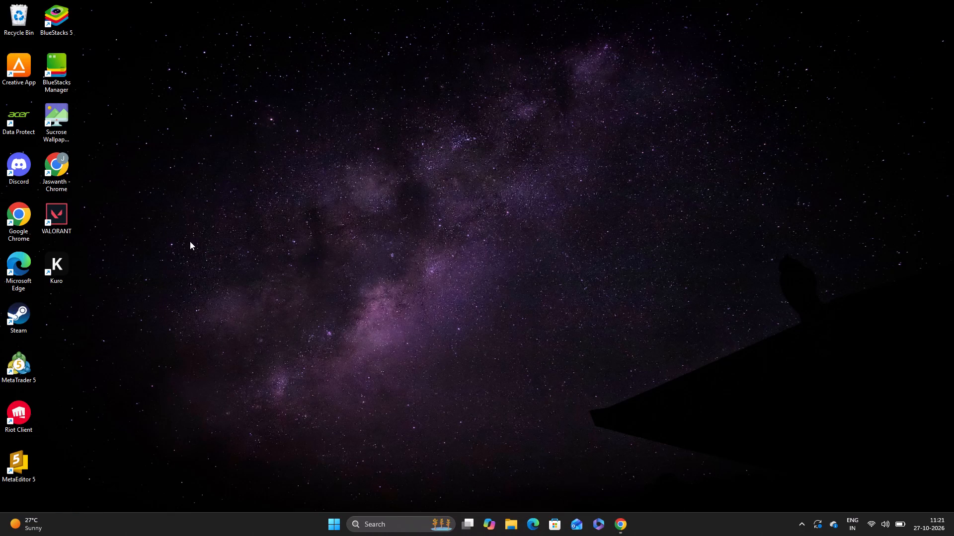
{"action": "double_click", "coordinate": [55, 261]}
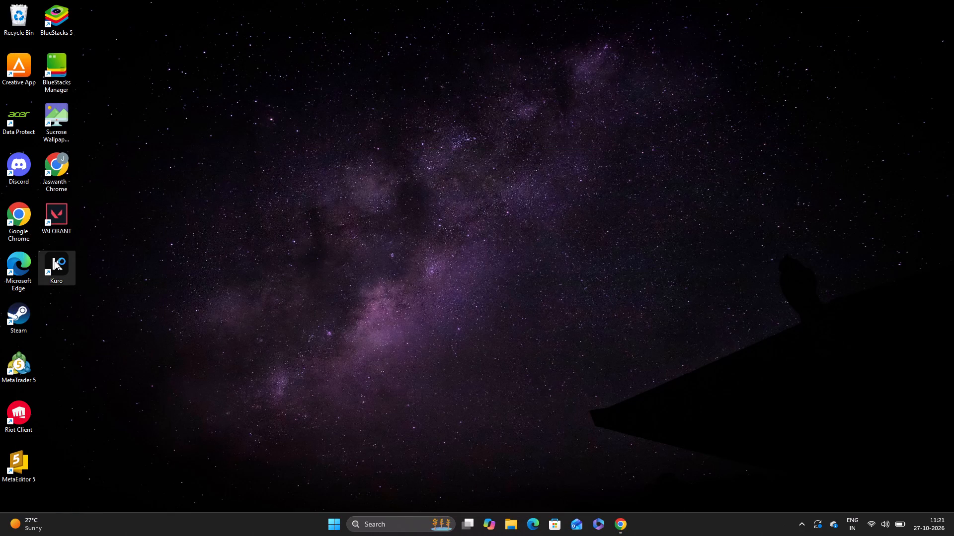